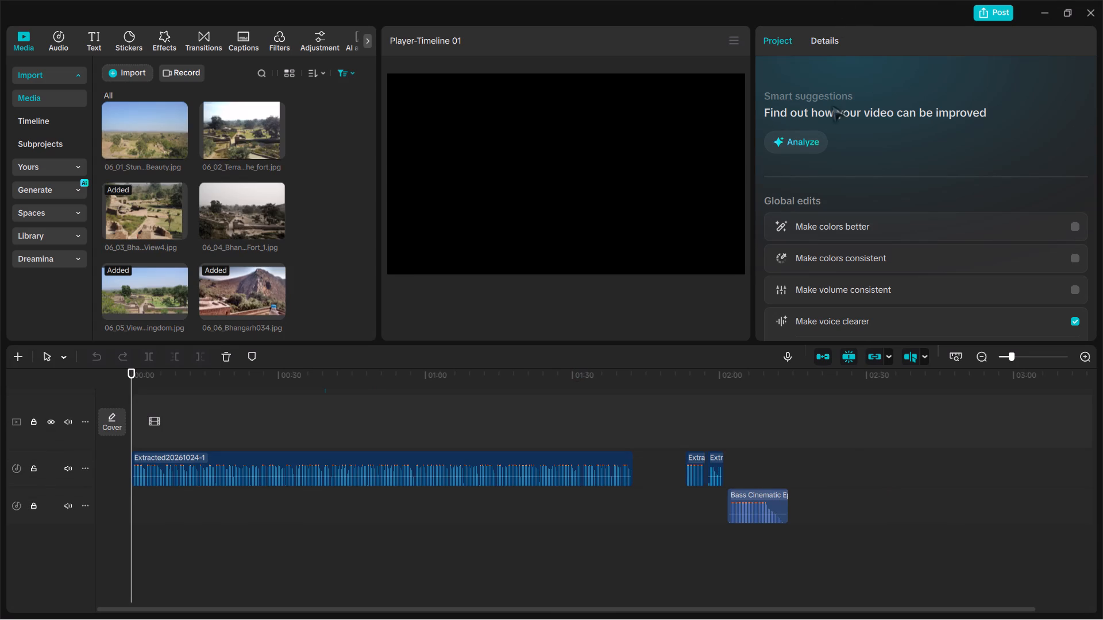
Play the video from the start in full-screen preview to review the opening footage, returning to the editor.
{"action": "key", "text": "space"}
{"action": "key", "text": "space"}
{"action": "key", "text": "space"}
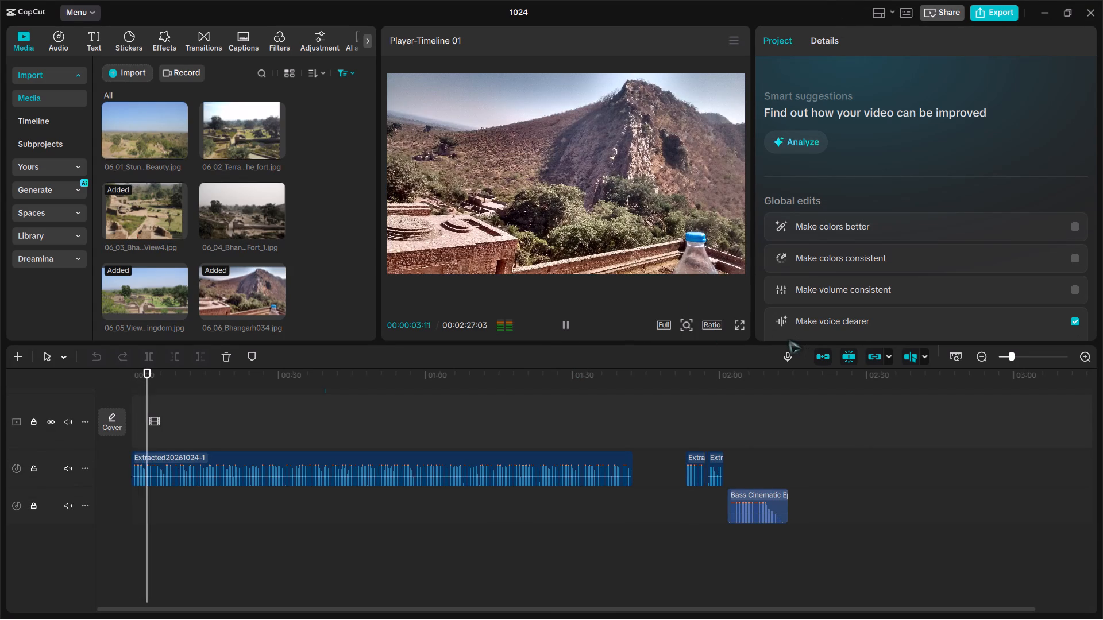
{"action": "left_click", "coordinate": [739, 325]}
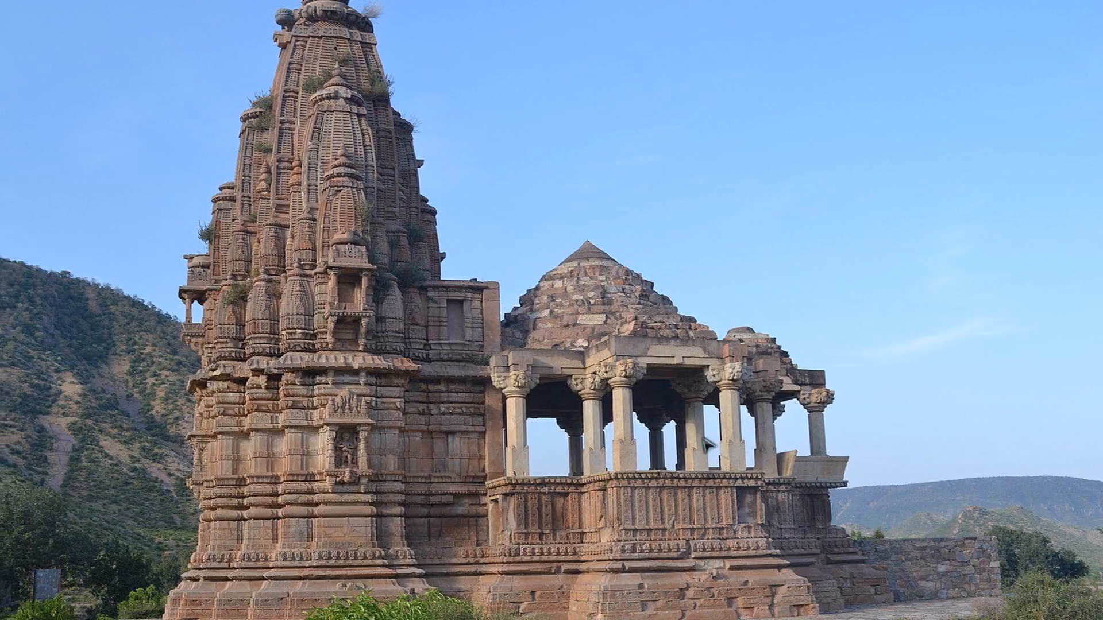
{"action": "left_click", "coordinate": [564, 57]}
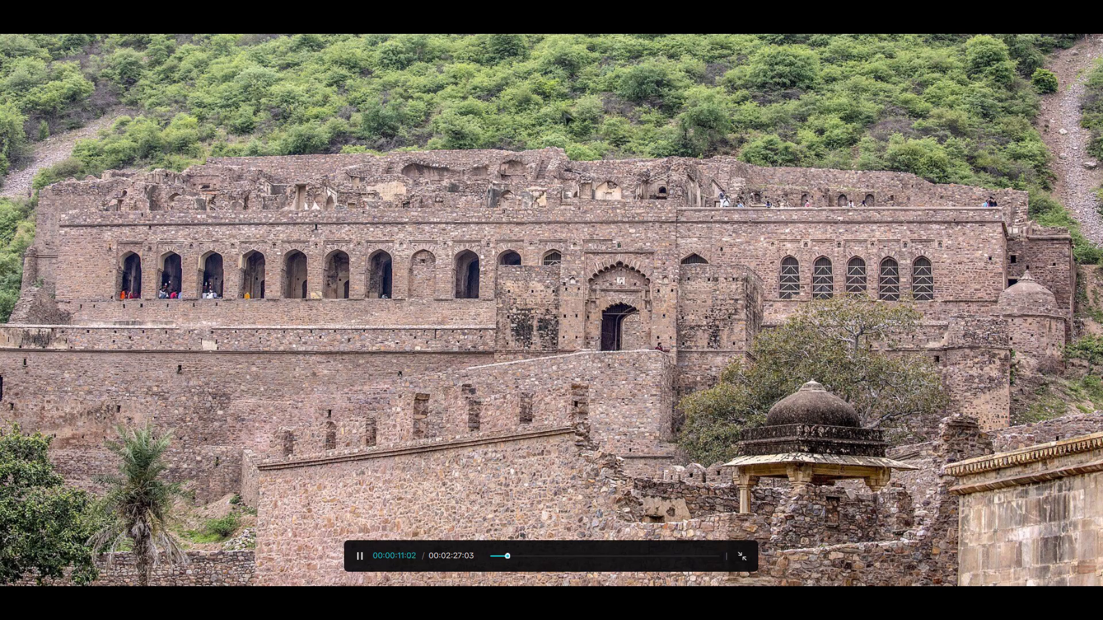
{"action": "double_click", "coordinate": [541, 145]}
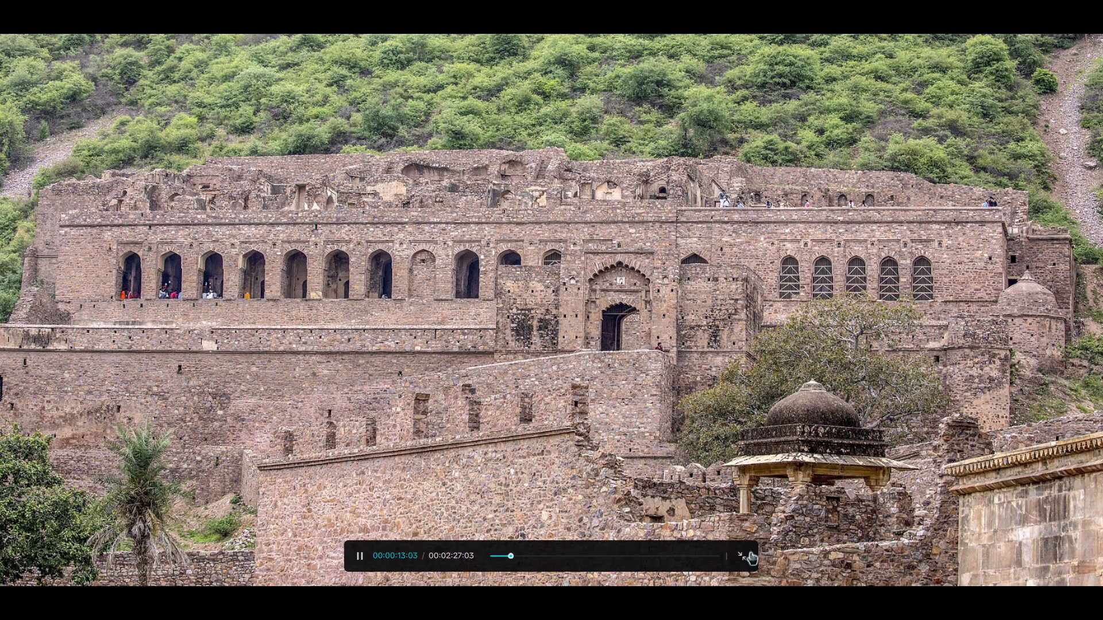
{"action": "left_click", "coordinate": [746, 552]}
{"action": "left_click", "coordinate": [535, 150]}
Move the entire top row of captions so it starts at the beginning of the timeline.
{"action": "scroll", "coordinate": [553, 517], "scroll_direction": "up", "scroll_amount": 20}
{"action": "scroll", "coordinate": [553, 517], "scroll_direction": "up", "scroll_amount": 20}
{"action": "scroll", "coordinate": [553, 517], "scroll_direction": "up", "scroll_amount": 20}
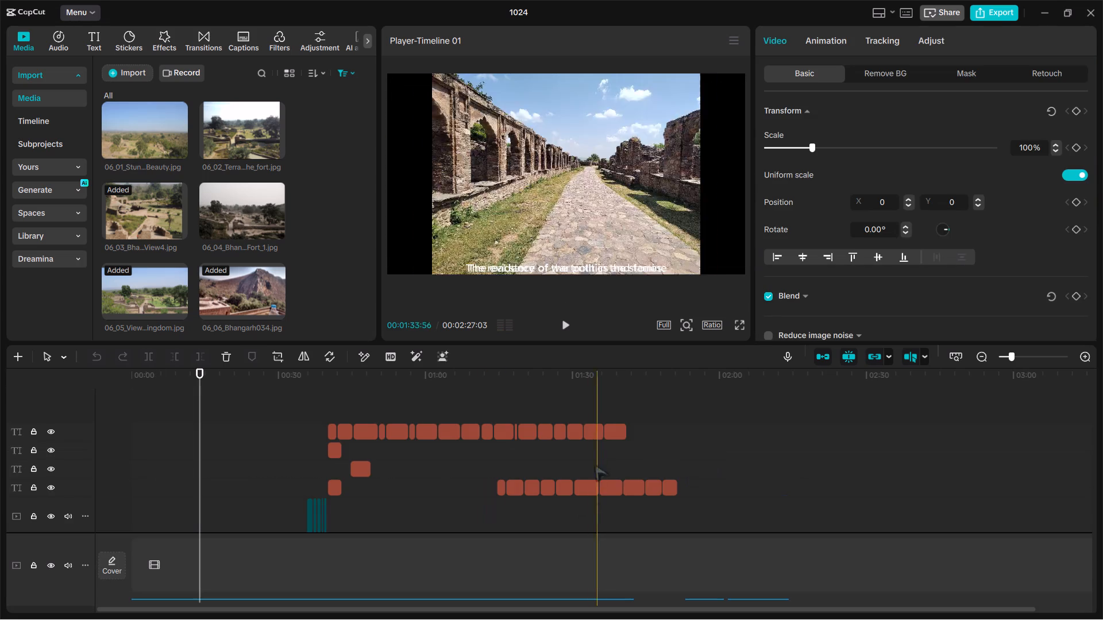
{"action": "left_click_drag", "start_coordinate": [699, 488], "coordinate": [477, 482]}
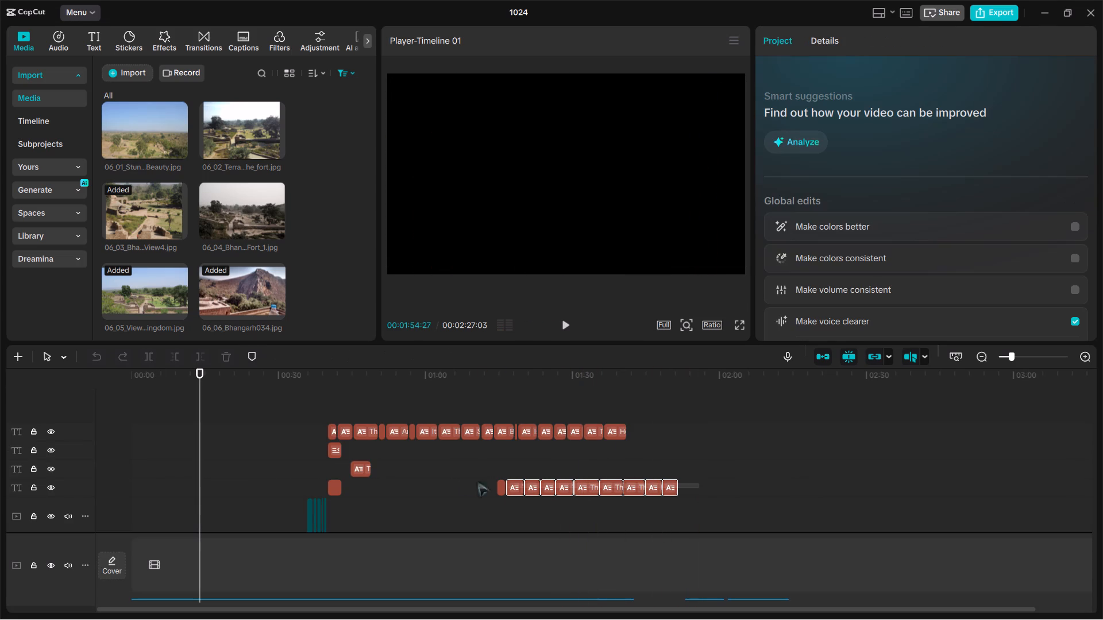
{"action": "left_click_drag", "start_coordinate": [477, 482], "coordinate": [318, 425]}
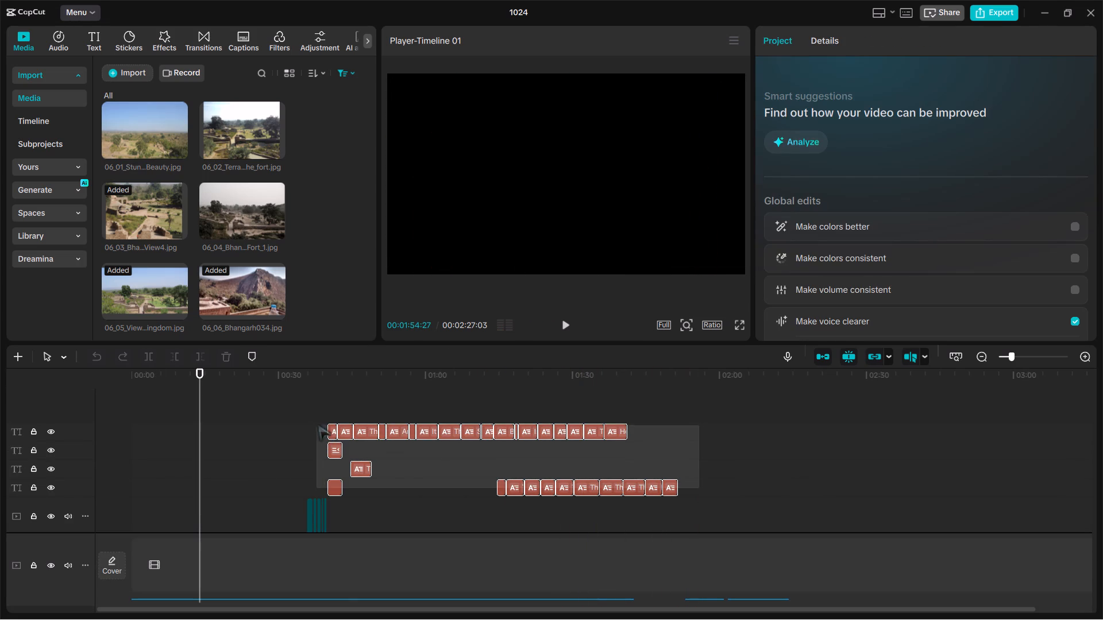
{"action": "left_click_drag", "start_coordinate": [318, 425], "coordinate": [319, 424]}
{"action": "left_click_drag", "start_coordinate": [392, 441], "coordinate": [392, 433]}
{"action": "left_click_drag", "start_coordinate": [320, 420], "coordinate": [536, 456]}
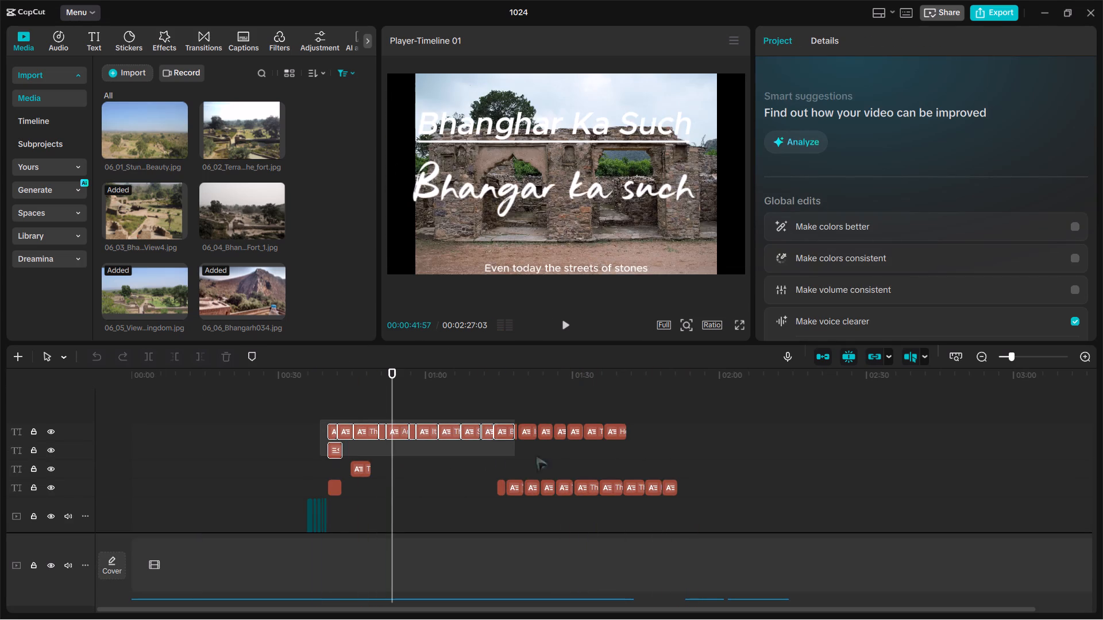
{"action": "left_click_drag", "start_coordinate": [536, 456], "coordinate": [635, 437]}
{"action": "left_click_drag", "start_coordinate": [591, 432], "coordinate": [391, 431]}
Play the moved captions from the start of the timeline to check how they fit the narration and footage.
{"action": "scroll", "coordinate": [315, 377], "scroll_direction": "down", "scroll_amount": 20}
{"action": "scroll", "coordinate": [315, 377], "scroll_direction": "down", "scroll_amount": 20}
{"action": "scroll", "coordinate": [315, 377], "scroll_direction": "down", "scroll_amount": 20}
{"action": "scroll", "coordinate": [287, 418], "scroll_direction": "up", "scroll_amount": 5}
{"action": "scroll", "coordinate": [282, 431], "scroll_direction": "down", "scroll_amount": 1}
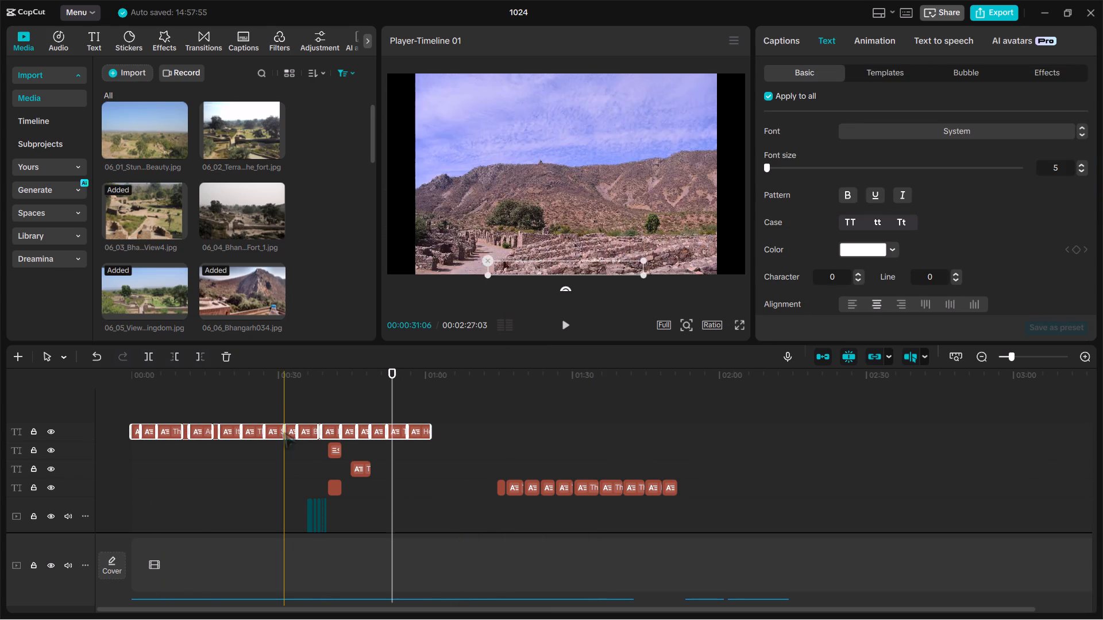
{"action": "key", "text": "space"}
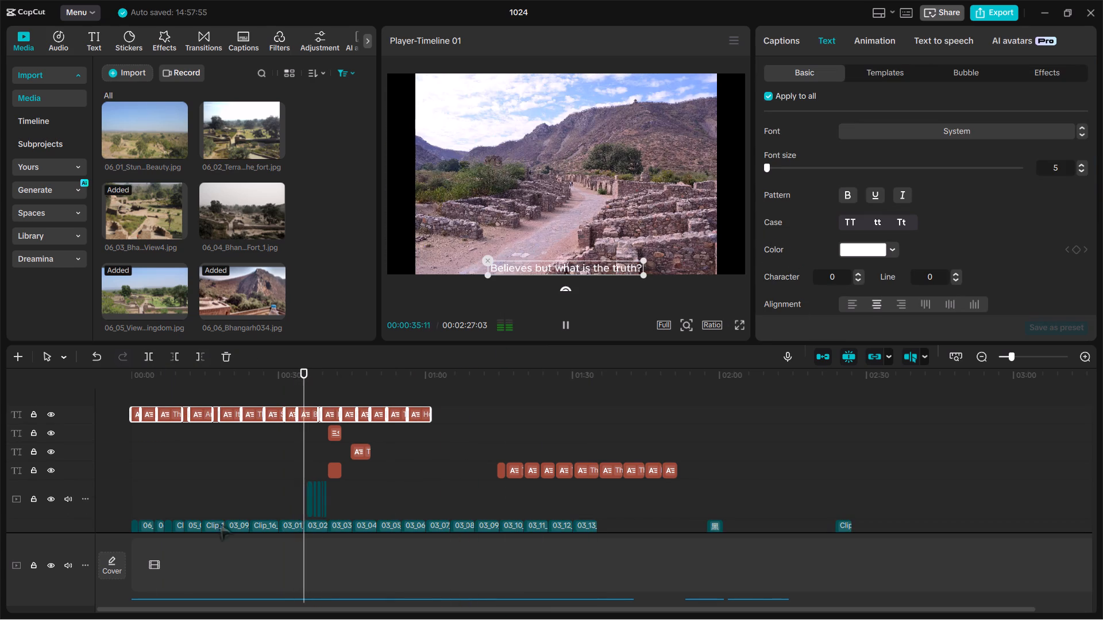
{"action": "key", "text": "space"}
{"action": "left_click_drag", "start_coordinate": [299, 370], "coordinate": [149, 380]}
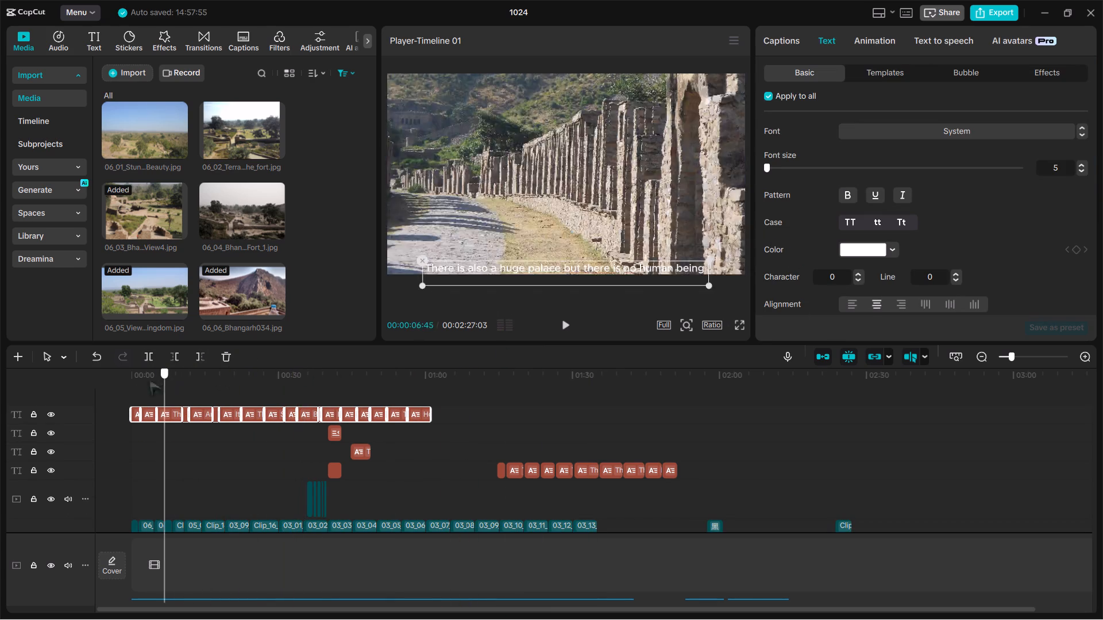
{"action": "left_click_drag", "start_coordinate": [149, 380], "coordinate": [80, 384]}
{"action": "key", "text": "space"}
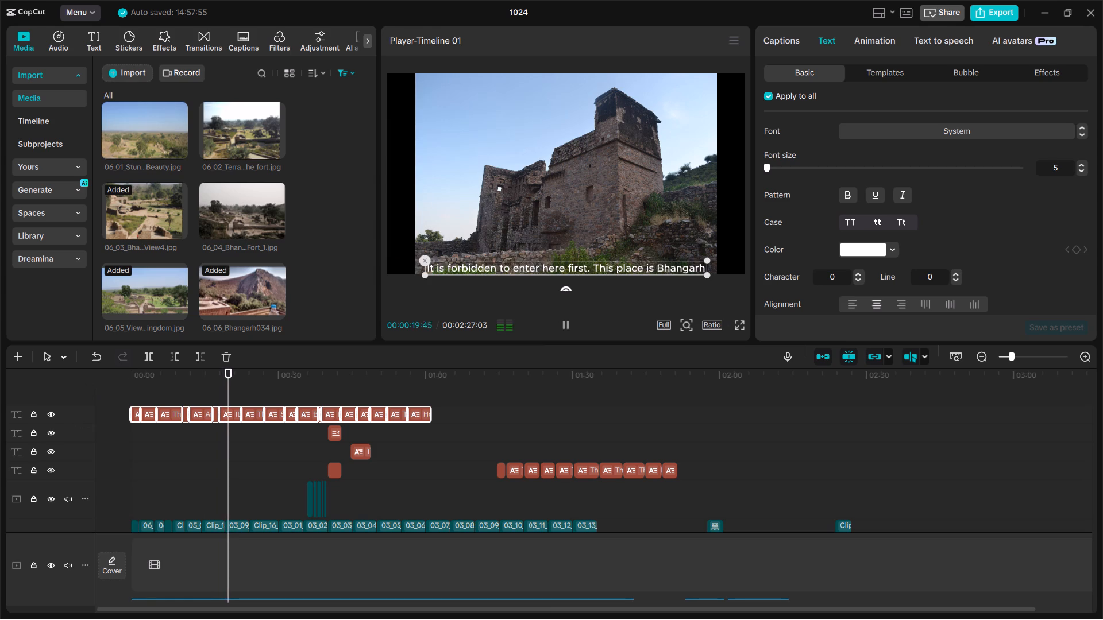
{"action": "key", "text": "space"}
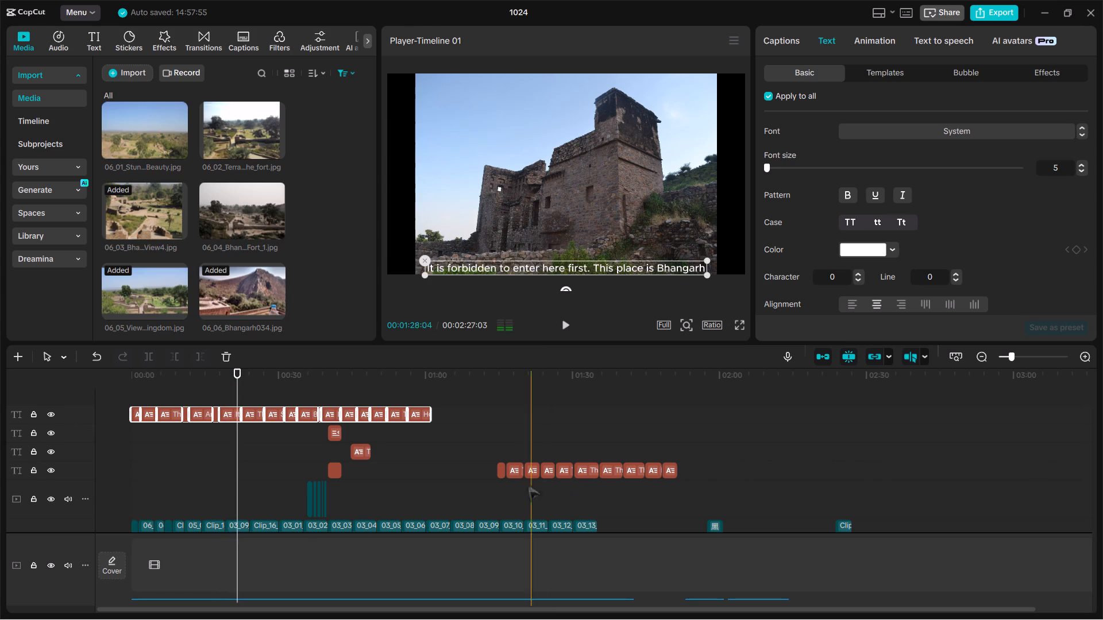
Delete the entire moved row of captions from the timeline.
{"action": "key", "text": "BackSpace"}
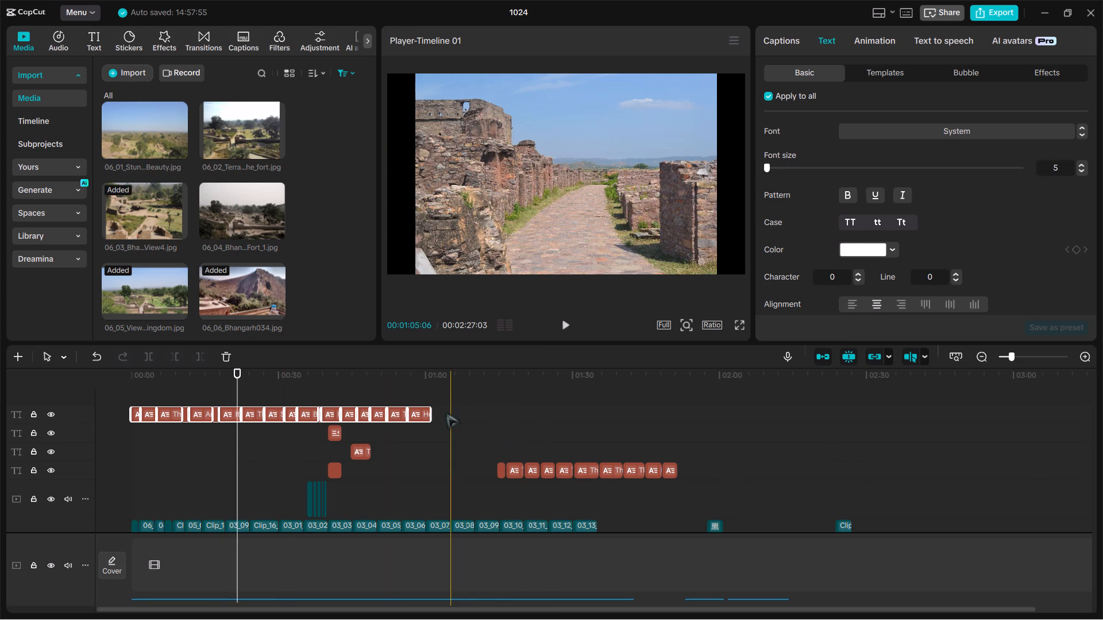
Delete the lower-row captions from "We will not only hear stories of horror in this journey." through the last one.
{"action": "left_click", "coordinate": [530, 432]}
{"action": "left_click", "coordinate": [535, 444]}
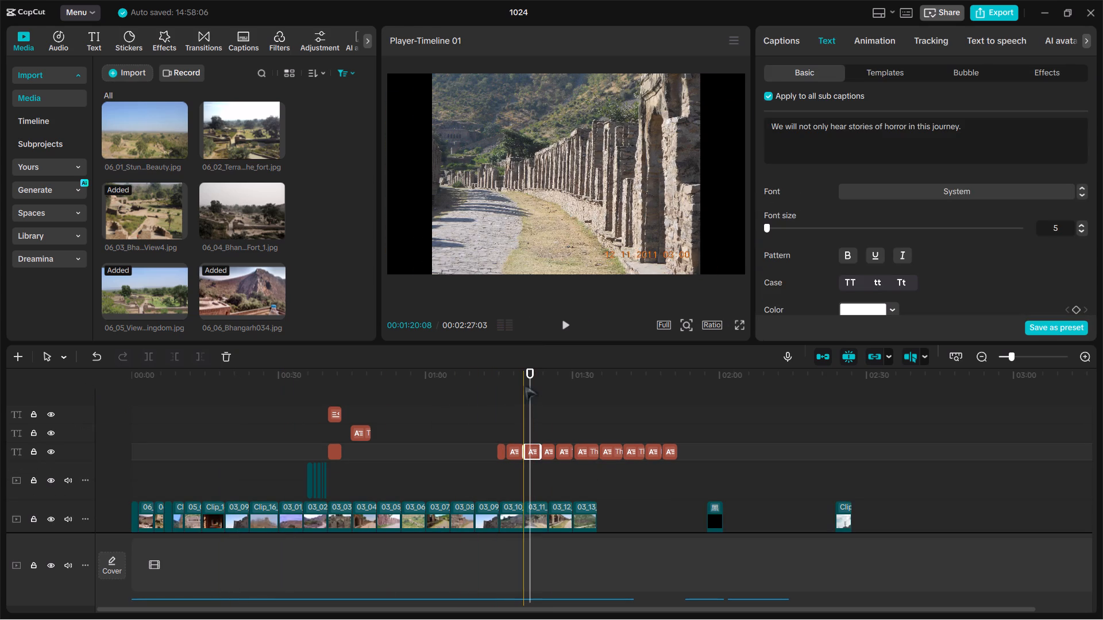
{"action": "left_click_drag", "start_coordinate": [525, 369], "coordinate": [591, 388]}
{"action": "left_click", "coordinate": [696, 452]}
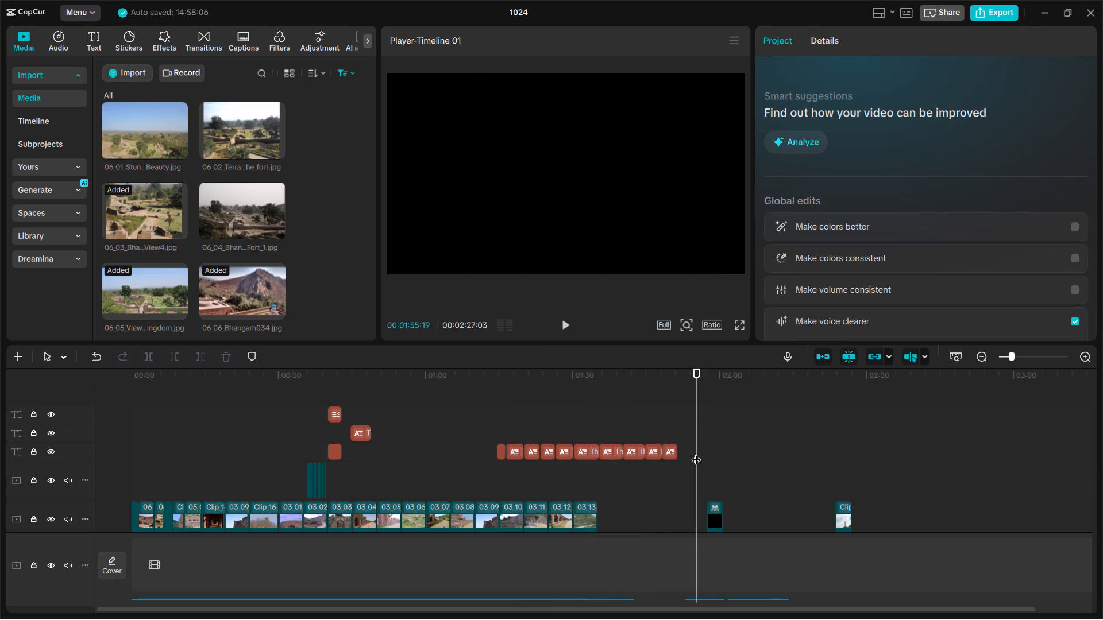
{"action": "left_click_drag", "start_coordinate": [696, 452], "coordinate": [542, 451]}
{"action": "left_click_drag", "start_coordinate": [527, 476], "coordinate": [577, 437]}
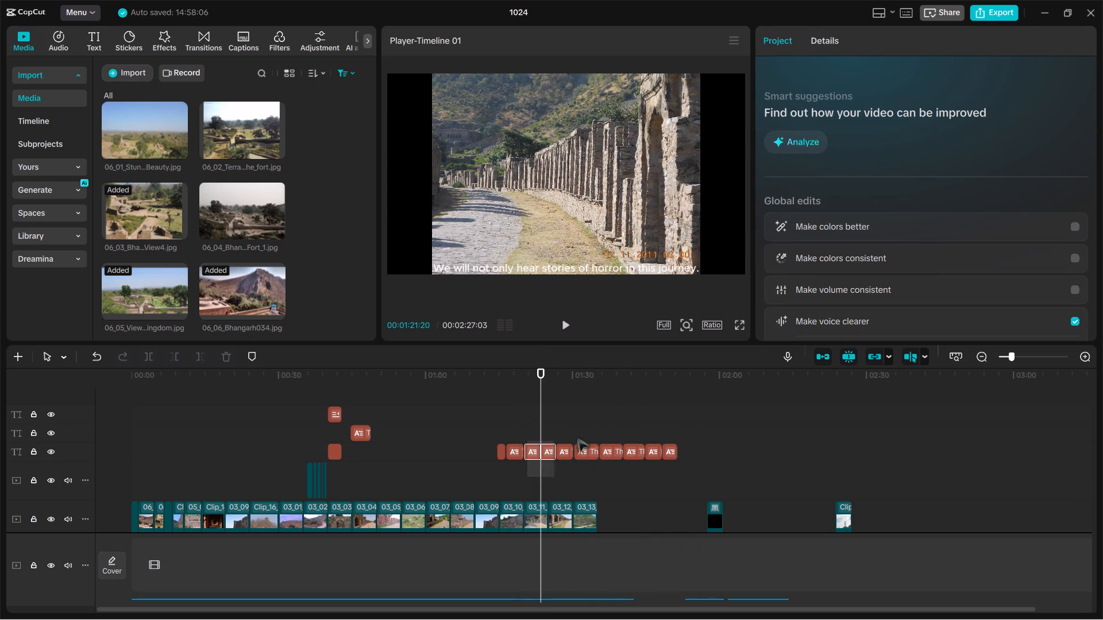
{"action": "left_click_drag", "start_coordinate": [577, 437], "coordinate": [701, 444]}
{"action": "key", "text": "BackSpace"}
{"action": "key", "text": "BackSpace"}
{"action": "key", "text": "BackSpace"}
{"action": "left_click", "coordinate": [579, 446]}
{"action": "key", "text": "BackSpace"}
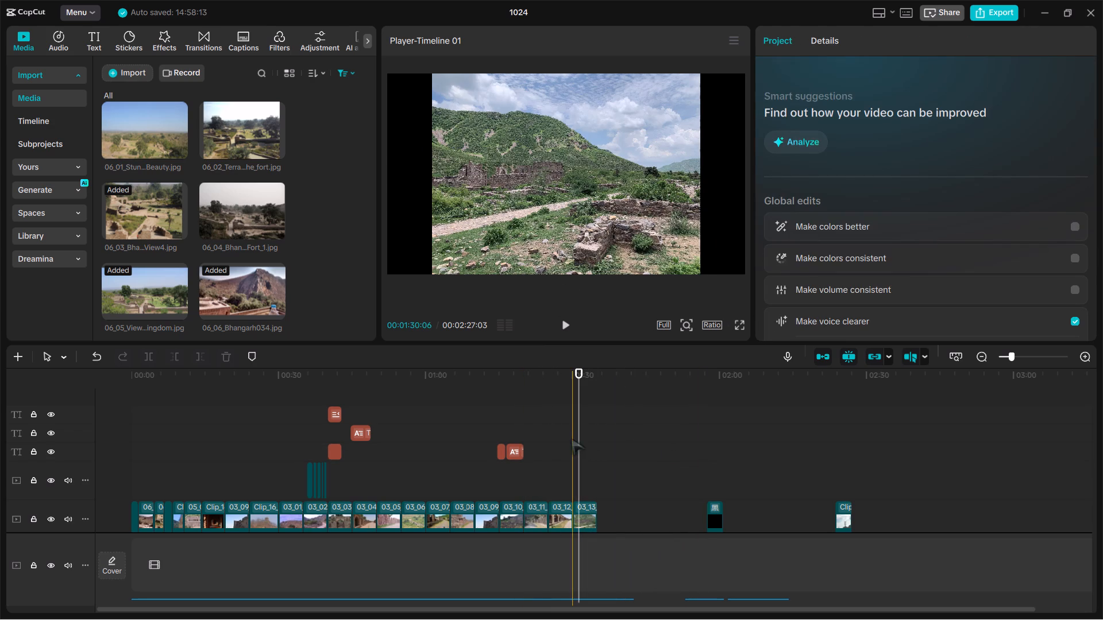
{"action": "key", "text": "BackSpace"}
{"action": "key", "text": "BackSpace"}
Delete the two captions left in the lower row and the single caption just after the title texts.
{"action": "left_click", "coordinate": [512, 448]}
{"action": "key", "text": "BackSpace"}
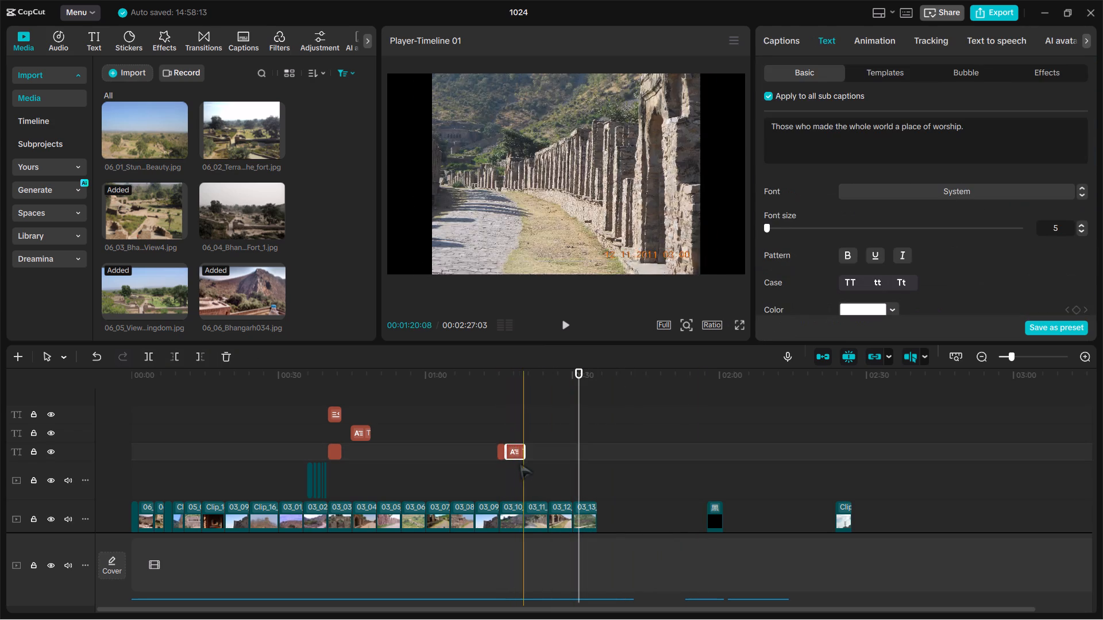
{"action": "left_click", "coordinate": [499, 454]}
{"action": "key", "text": "BackSpace"}
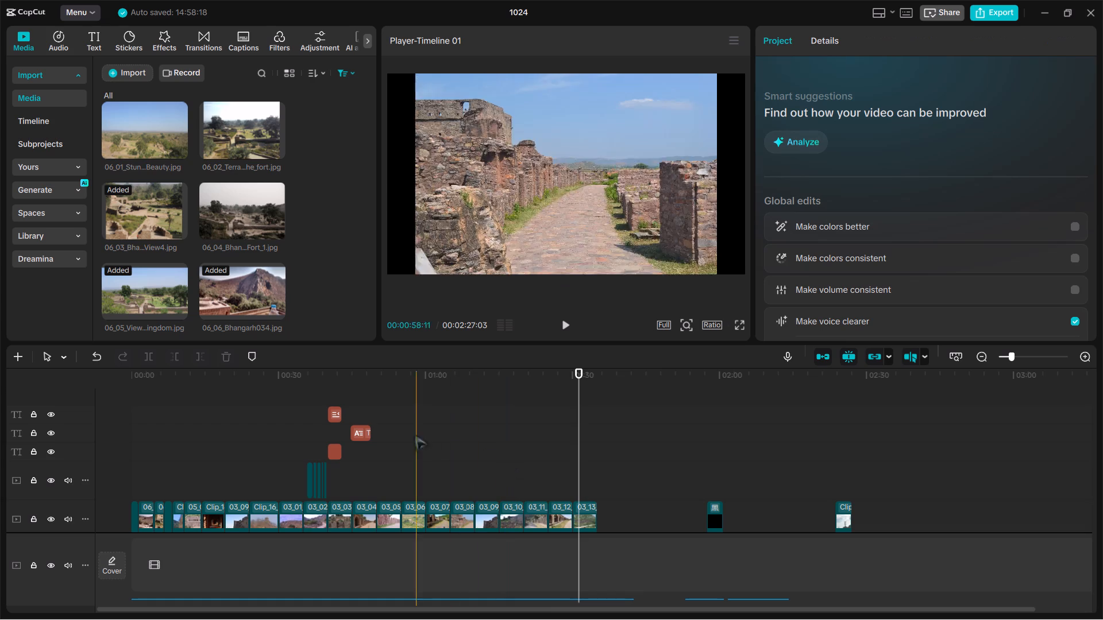
{"action": "left_click", "coordinate": [363, 435]}
{"action": "key", "text": "BackSpace"}
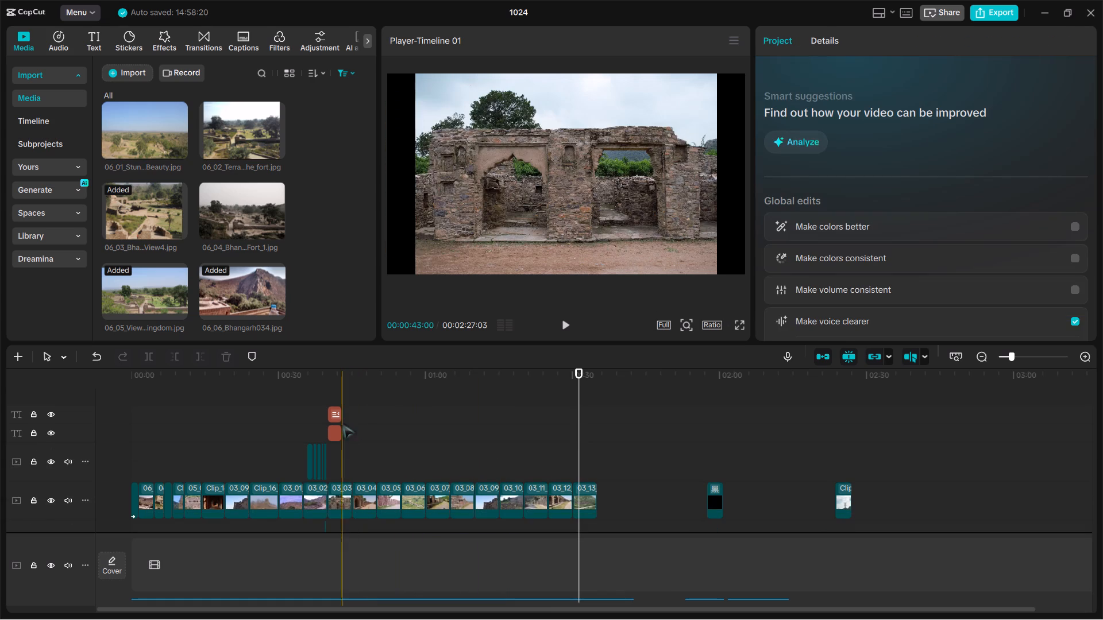
Check the two "Bhanghar Ka Such" title texts and return the playhead to the start of the timeline.
{"action": "left_click", "coordinate": [335, 433]}
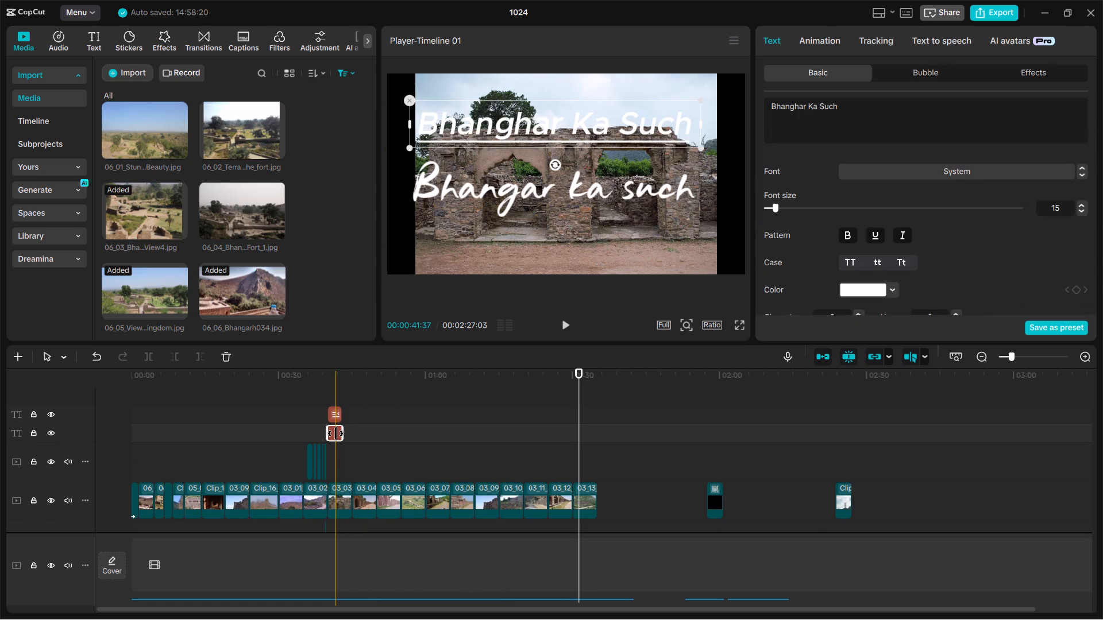
{"action": "left_click", "coordinate": [334, 417]}
{"action": "left_click", "coordinate": [377, 439]}
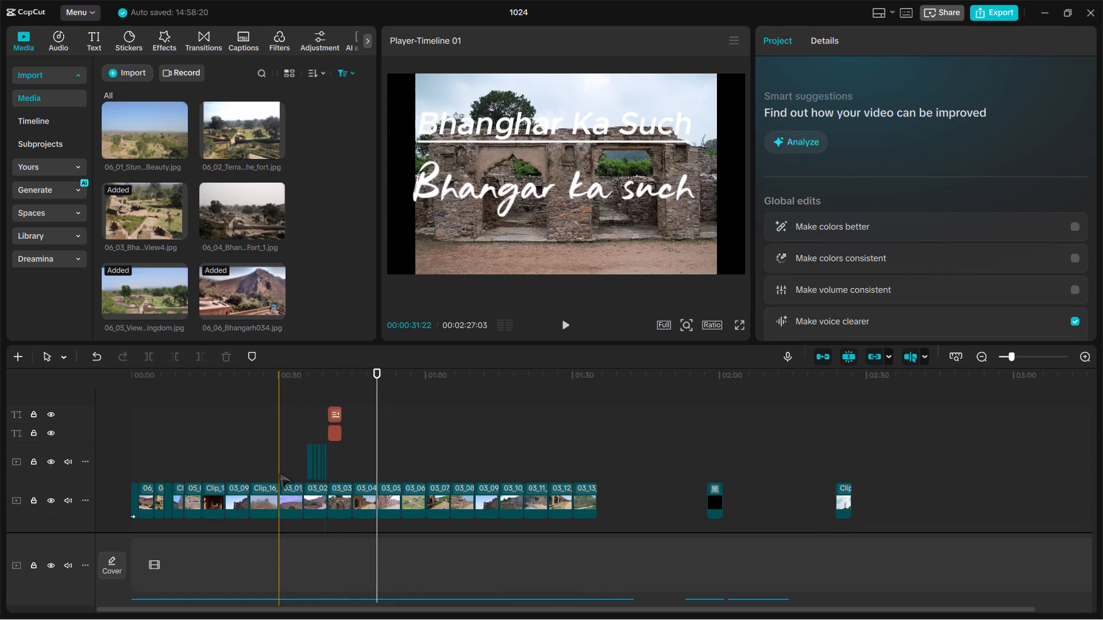
{"action": "left_click", "coordinate": [280, 473]}
{"action": "left_click", "coordinate": [152, 467]}
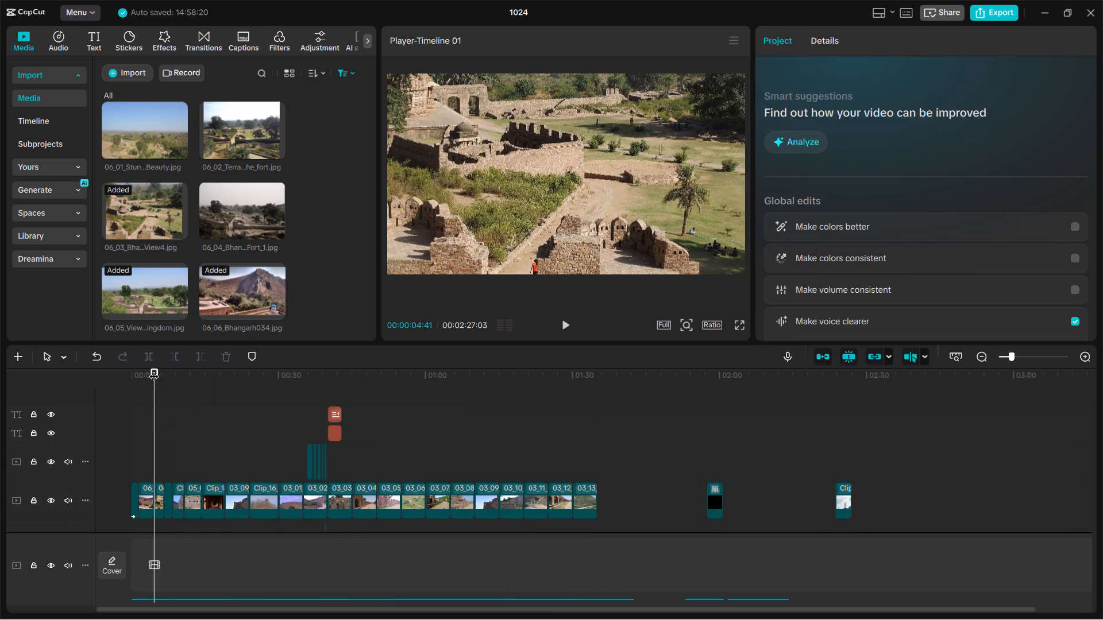
{"action": "left_click_drag", "start_coordinate": [154, 369], "coordinate": [93, 369]}
{"action": "scroll", "coordinate": [877, 304], "scroll_direction": "down", "scroll_amount": 20}
{"action": "scroll", "coordinate": [877, 304], "scroll_direction": "down", "scroll_amount": 20}
{"action": "scroll", "coordinate": [877, 304], "scroll_direction": "down", "scroll_amount": 20}
{"action": "scroll", "coordinate": [877, 304], "scroll_direction": "up", "scroll_amount": 20}
{"action": "scroll", "coordinate": [877, 304], "scroll_direction": "up", "scroll_amount": 20}
{"action": "scroll", "coordinate": [877, 304], "scroll_direction": "up", "scroll_amount": 6}
{"action": "scroll", "coordinate": [877, 304], "scroll_direction": "down", "scroll_amount": 1}
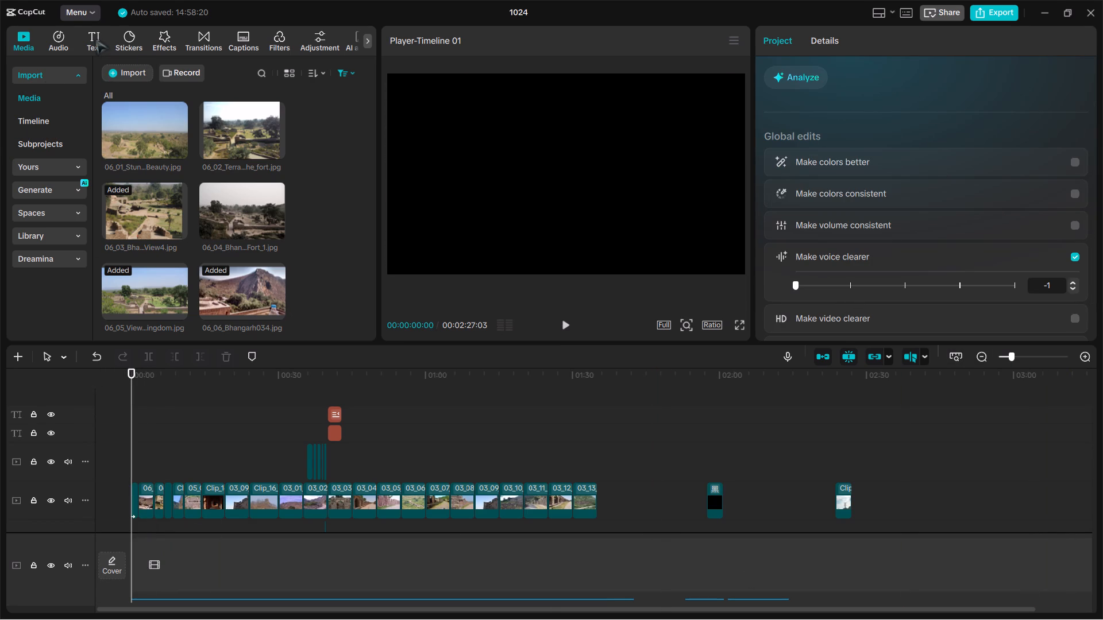
Look through the spoken language options for Auto captions to find the narration's language.
{"action": "left_click", "coordinate": [95, 39]}
{"action": "left_click", "coordinate": [95, 39]}
{"action": "left_click", "coordinate": [44, 164]}
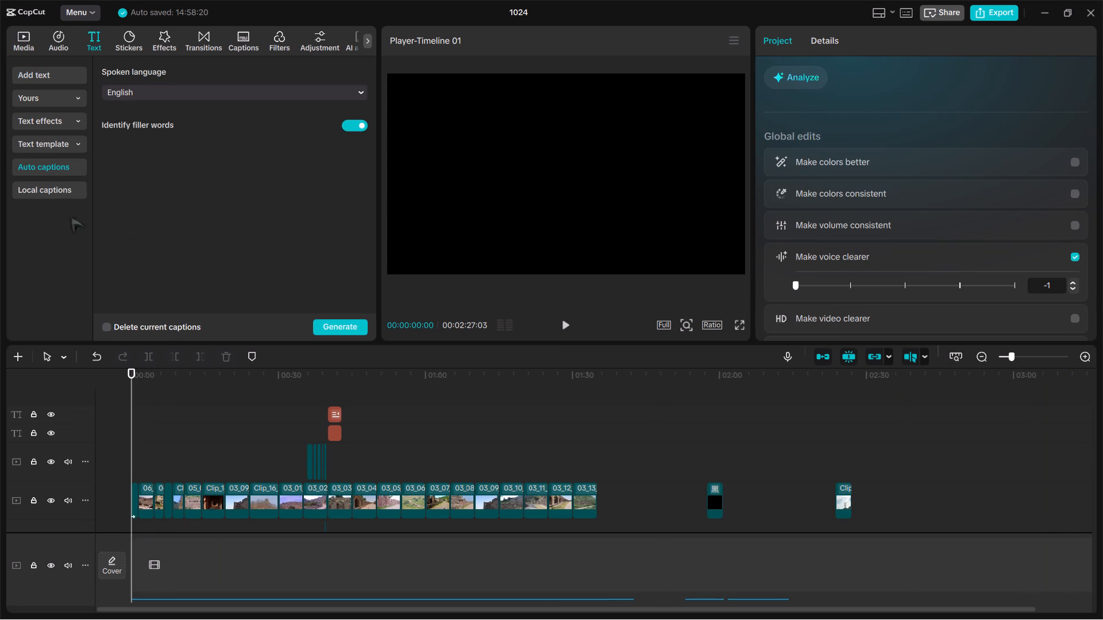
{"action": "left_click", "coordinate": [255, 98]}
{"action": "scroll", "coordinate": [188, 200], "scroll_direction": "up", "scroll_amount": 19}
{"action": "scroll", "coordinate": [188, 200], "scroll_direction": "down", "scroll_amount": 20}
{"action": "scroll", "coordinate": [188, 200], "scroll_direction": "down", "scroll_amount": 20}
{"action": "scroll", "coordinate": [188, 200], "scroll_direction": "down", "scroll_amount": 20}
{"action": "scroll", "coordinate": [188, 200], "scroll_direction": "up", "scroll_amount": 20}
{"action": "scroll", "coordinate": [188, 200], "scroll_direction": "up", "scroll_amount": 20}
{"action": "scroll", "coordinate": [188, 200], "scroll_direction": "up", "scroll_amount": 20}
{"action": "scroll", "coordinate": [188, 199], "scroll_direction": "down", "scroll_amount": 19}
{"action": "scroll", "coordinate": [188, 197], "scroll_direction": "up", "scroll_amount": 7}
{"action": "scroll", "coordinate": [186, 196], "scroll_direction": "down", "scroll_amount": 4}
{"action": "scroll", "coordinate": [186, 196], "scroll_direction": "up", "scroll_amount": 20}
{"action": "scroll", "coordinate": [186, 196], "scroll_direction": "up", "scroll_amount": 2}
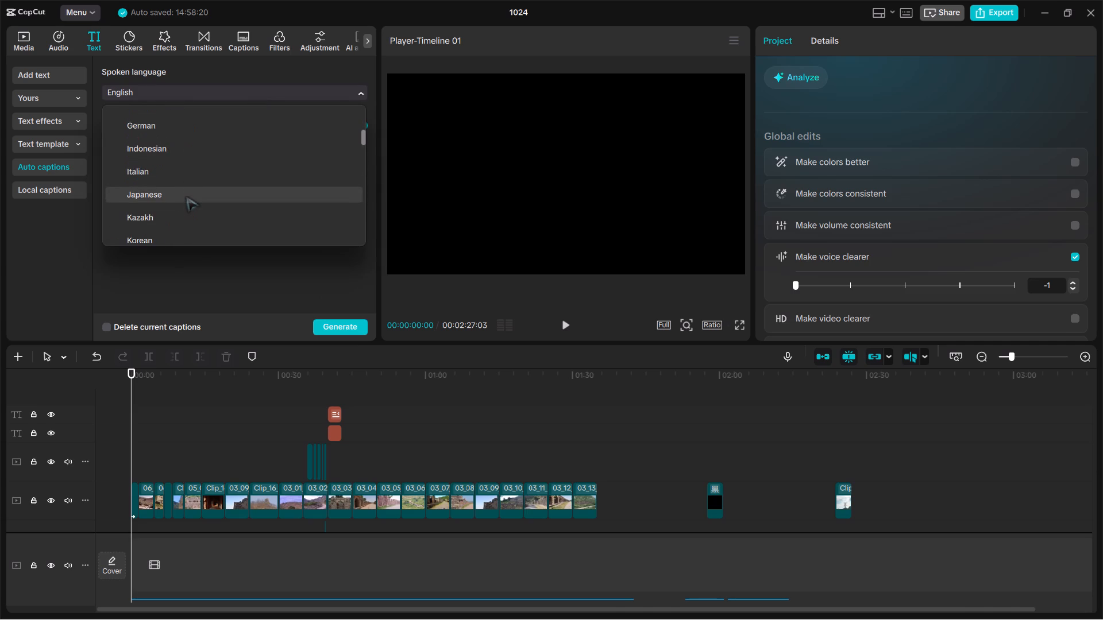
{"action": "type", "text": "hhh"}
{"action": "scroll", "coordinate": [180, 187], "scroll_direction": "up", "scroll_amount": 9}
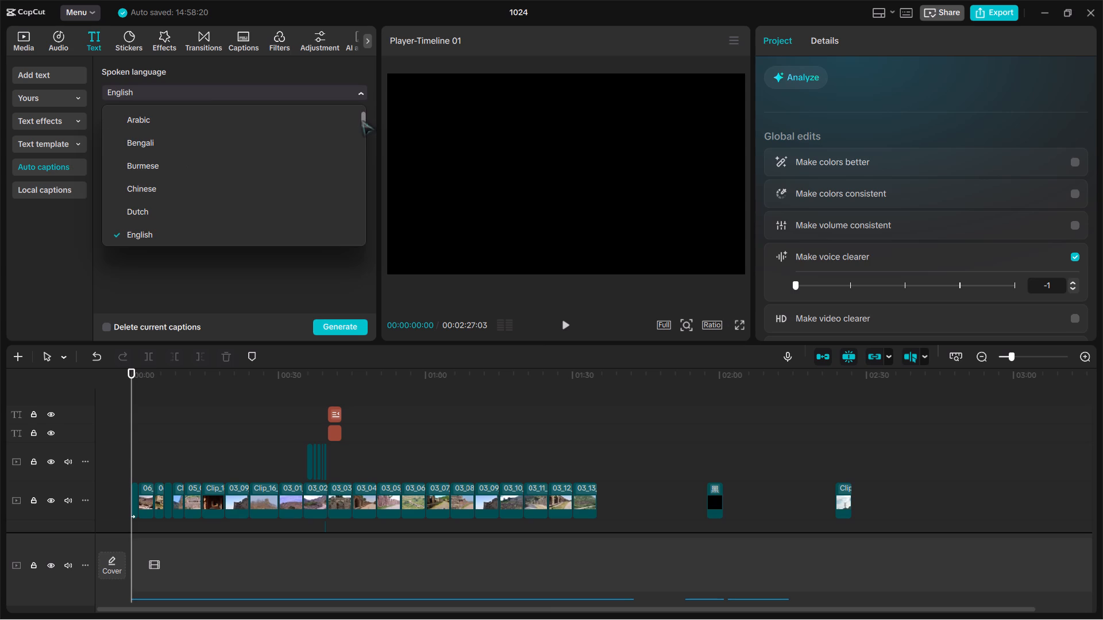
{"action": "left_click_drag", "start_coordinate": [362, 118], "coordinate": [367, 127]}
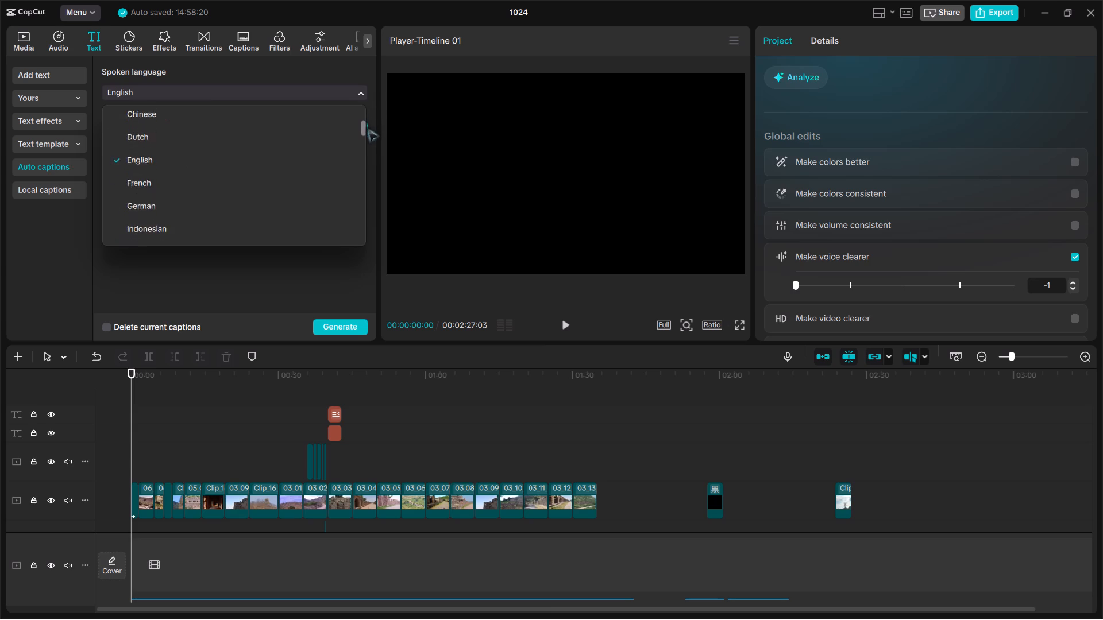
{"action": "left_click_drag", "start_coordinate": [367, 127], "coordinate": [366, 149]}
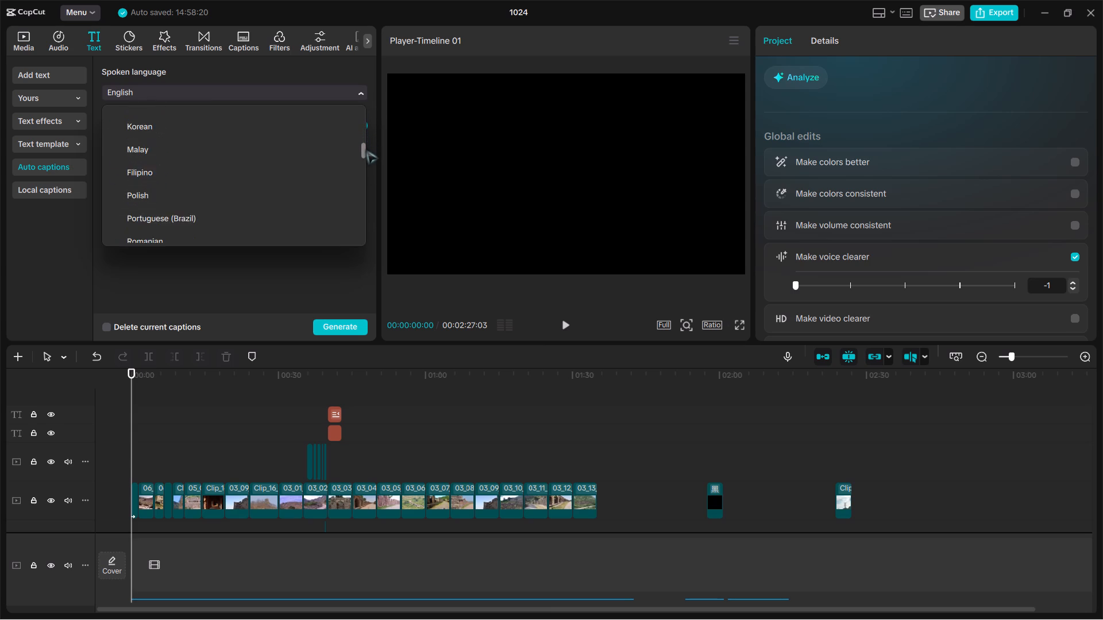
{"action": "left_click_drag", "start_coordinate": [366, 149], "coordinate": [363, 178]}
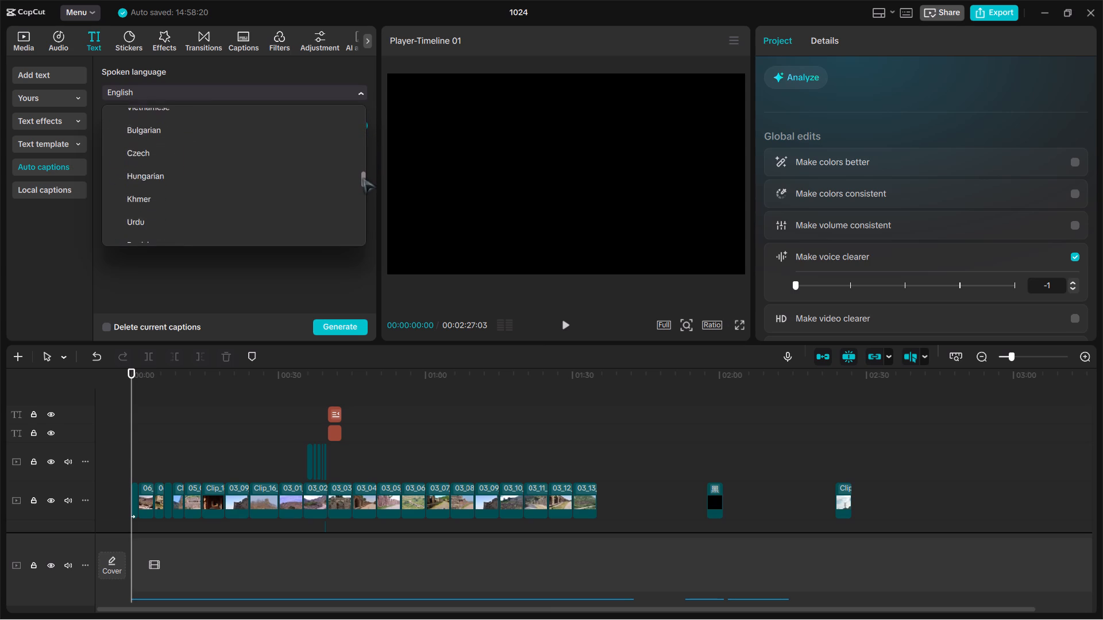
{"action": "left_click_drag", "start_coordinate": [363, 178], "coordinate": [362, 224]}
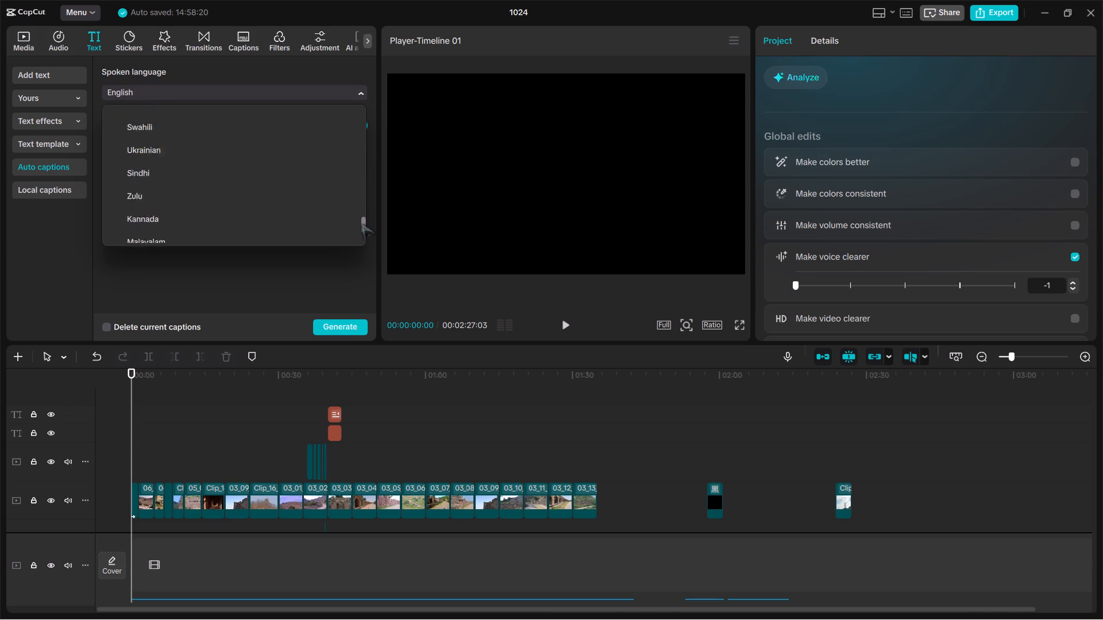
{"action": "left_click_drag", "start_coordinate": [362, 224], "coordinate": [365, 227]}
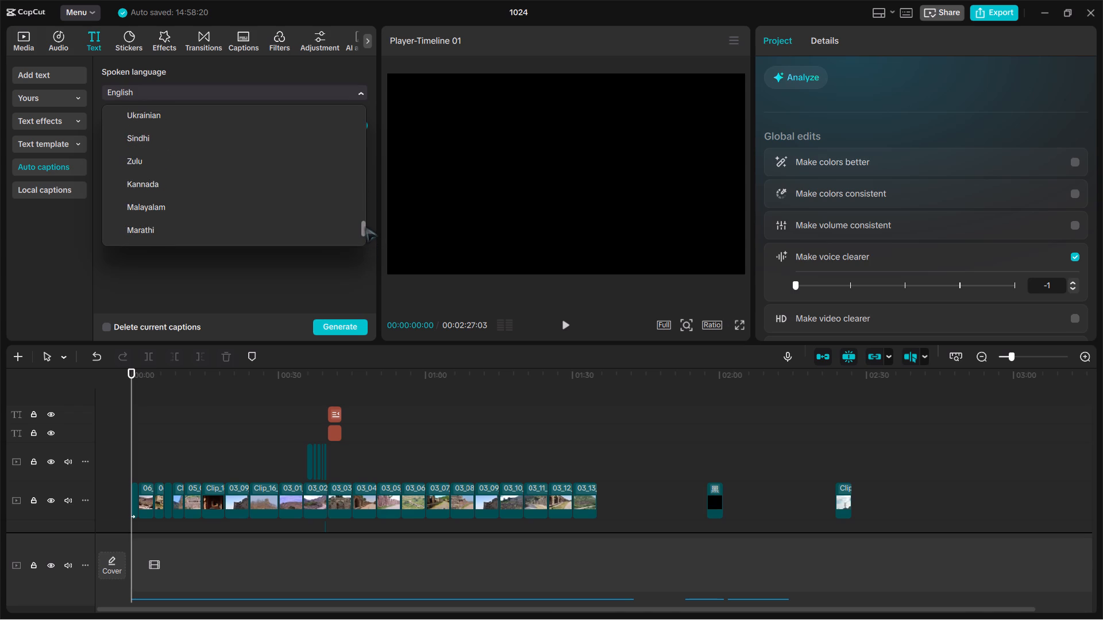
{"action": "left_click_drag", "start_coordinate": [365, 227], "coordinate": [373, 207]}
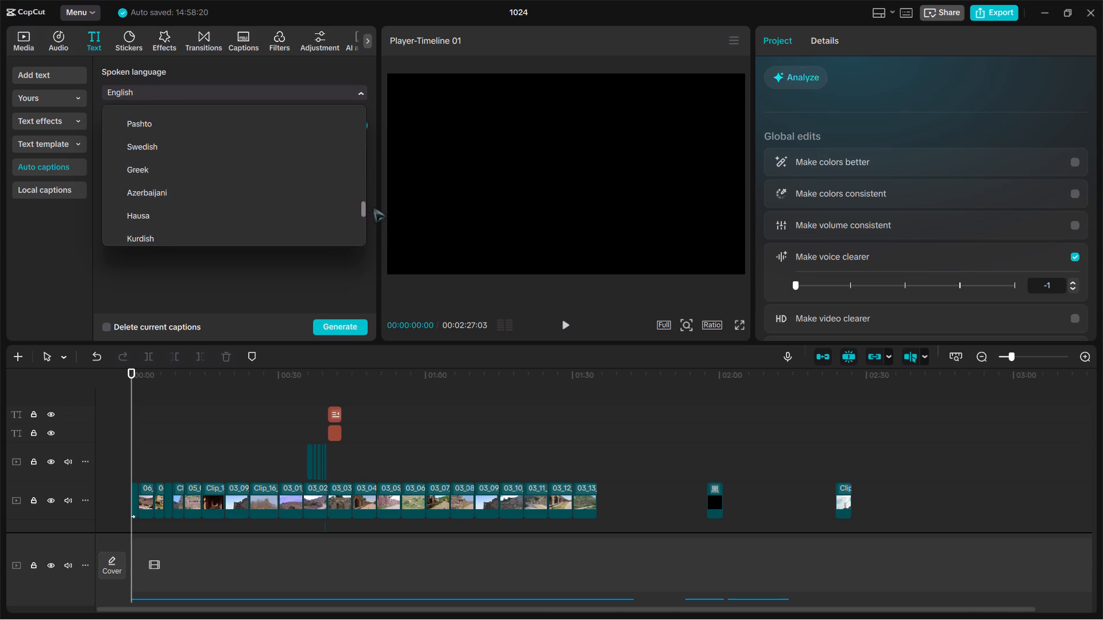
{"action": "left_click_drag", "start_coordinate": [373, 207], "coordinate": [380, 195]}
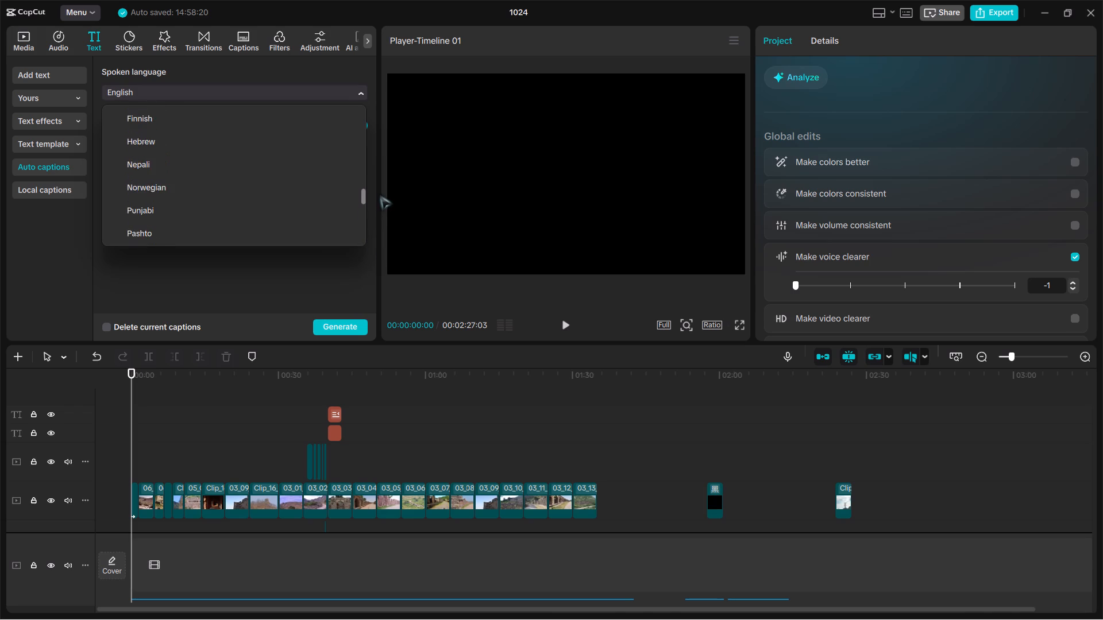
{"action": "left_click_drag", "start_coordinate": [380, 195], "coordinate": [381, 191]}
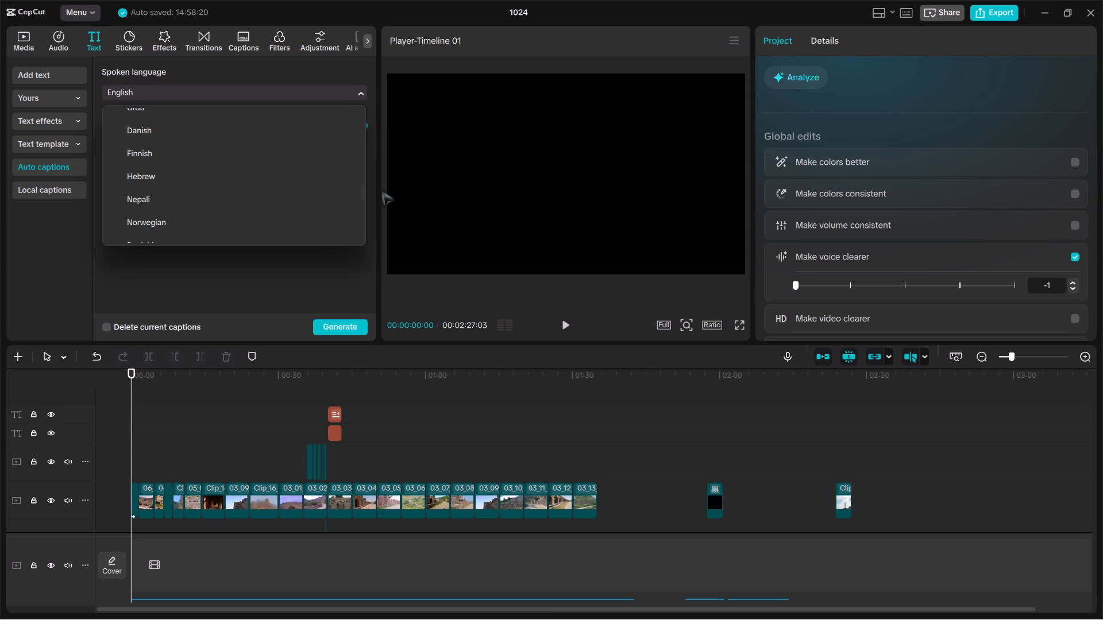
{"action": "left_click_drag", "start_coordinate": [381, 191], "coordinate": [382, 183]}
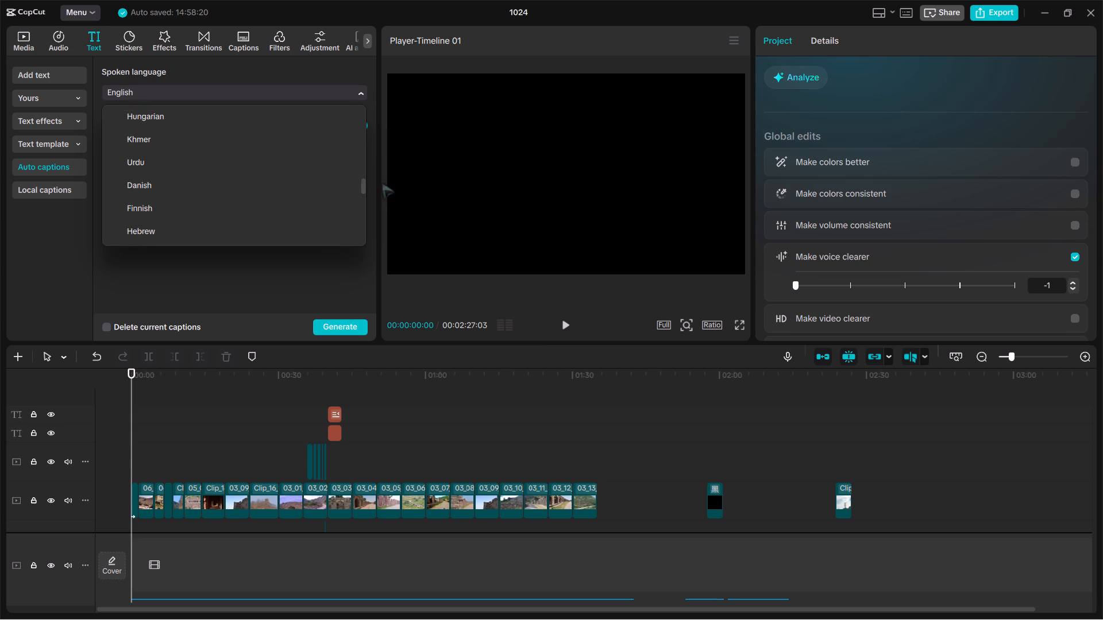
{"action": "left_click_drag", "start_coordinate": [382, 183], "coordinate": [385, 166]}
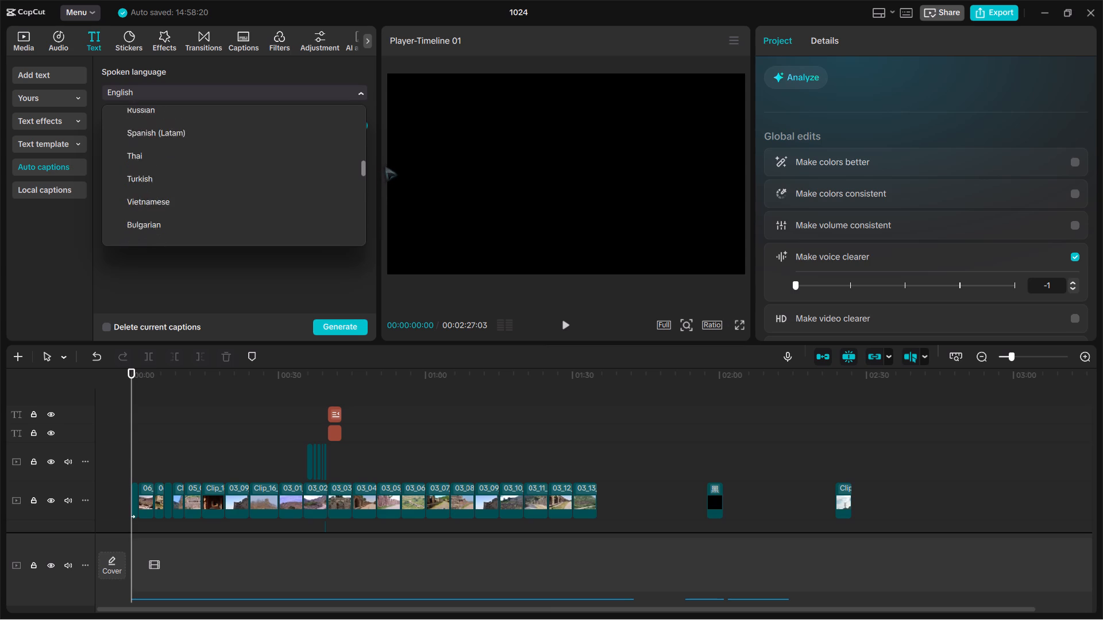
{"action": "left_click_drag", "start_coordinate": [385, 166], "coordinate": [385, 142]}
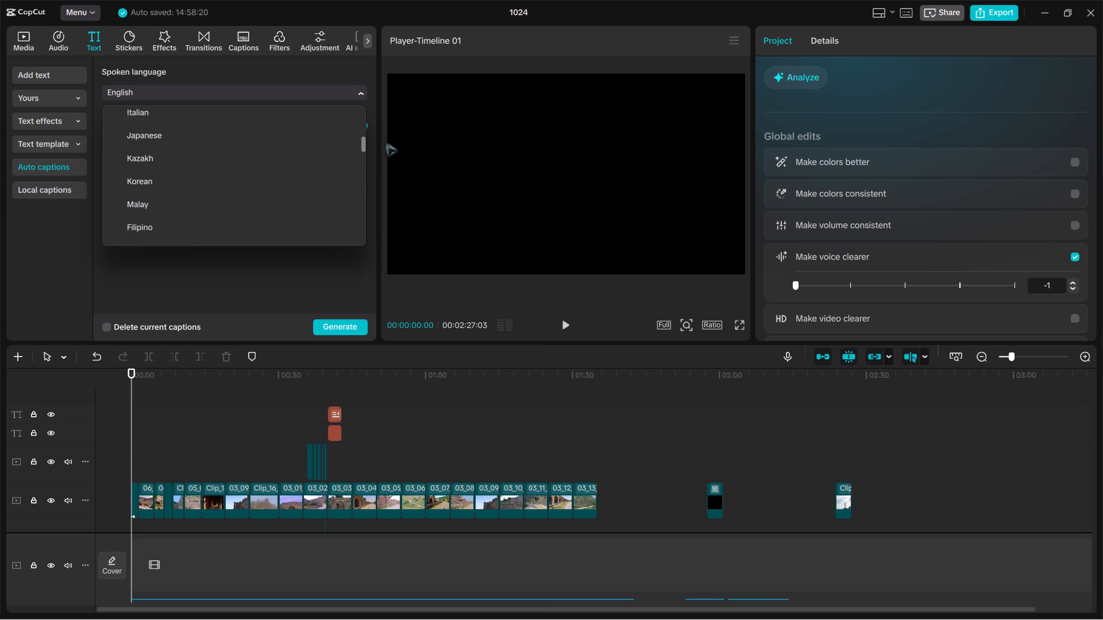
Set the spoken language to Auto detect and generate auto captions with filler word identification on.
{"action": "left_click_drag", "start_coordinate": [385, 142], "coordinate": [377, 101]}
{"action": "left_click", "coordinate": [176, 123]}
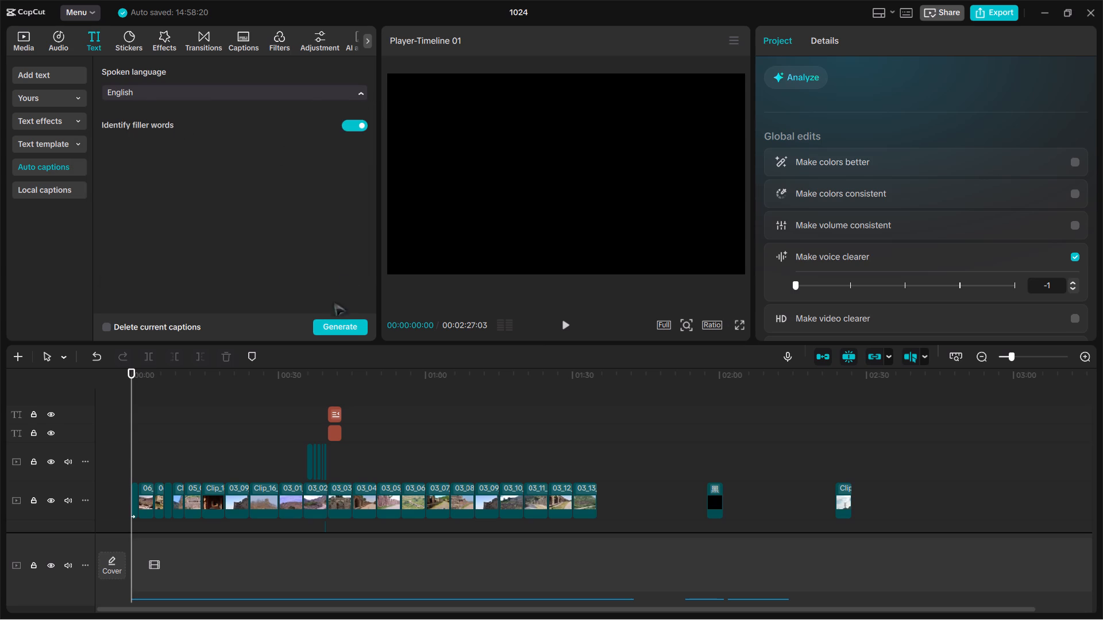
{"action": "left_click", "coordinate": [338, 326]}
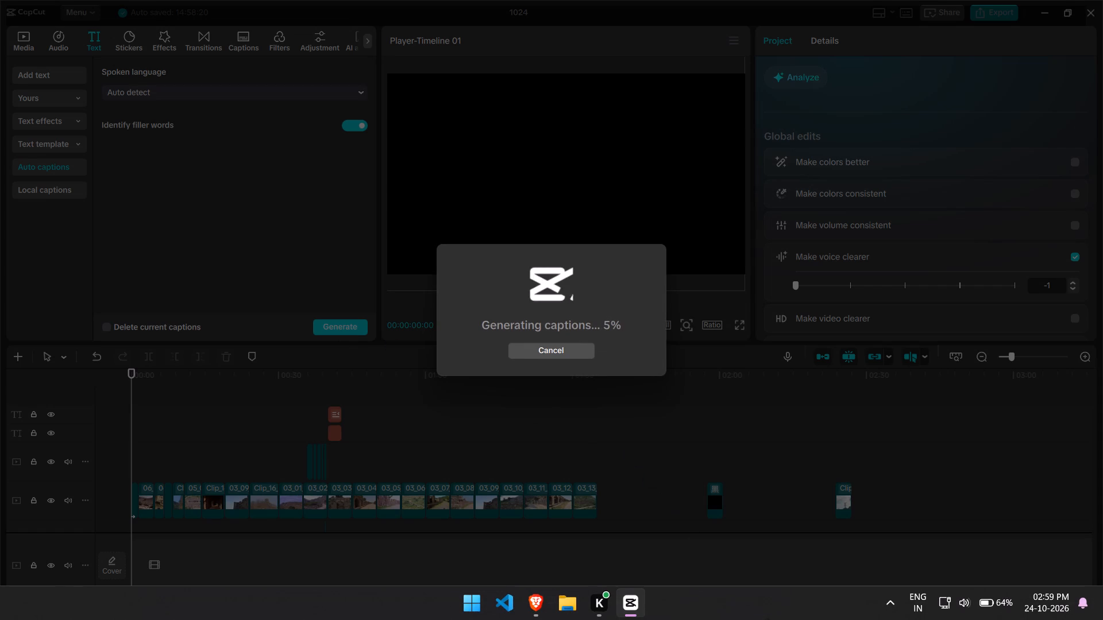
Clear all system notifications while the captions are being generated.
{"action": "left_click", "coordinate": [882, 616]}
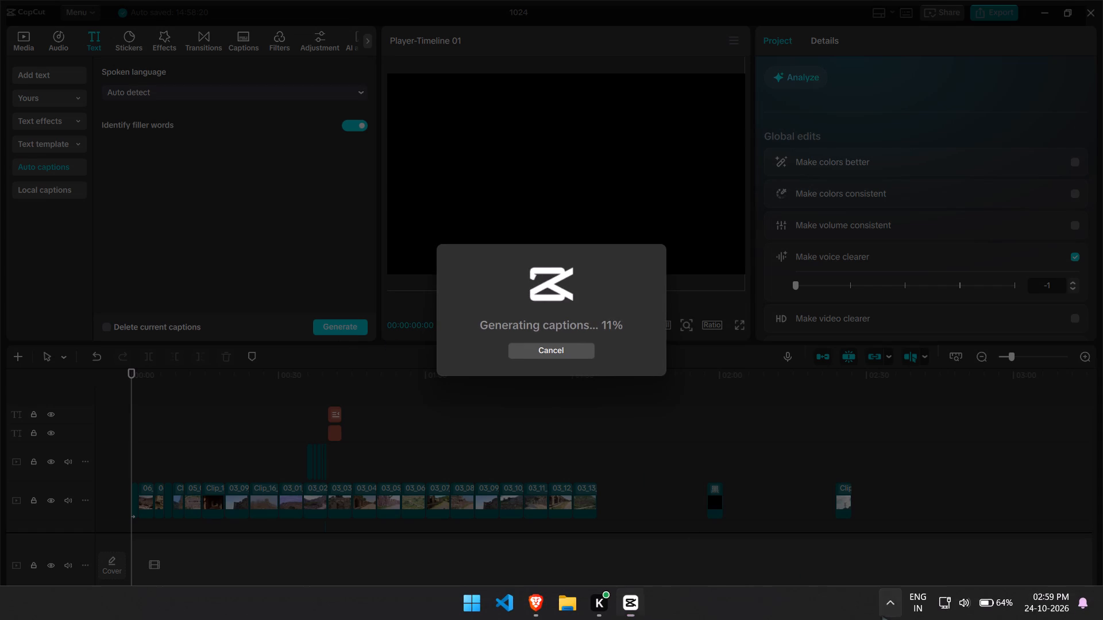
{"action": "left_click", "coordinate": [882, 616]}
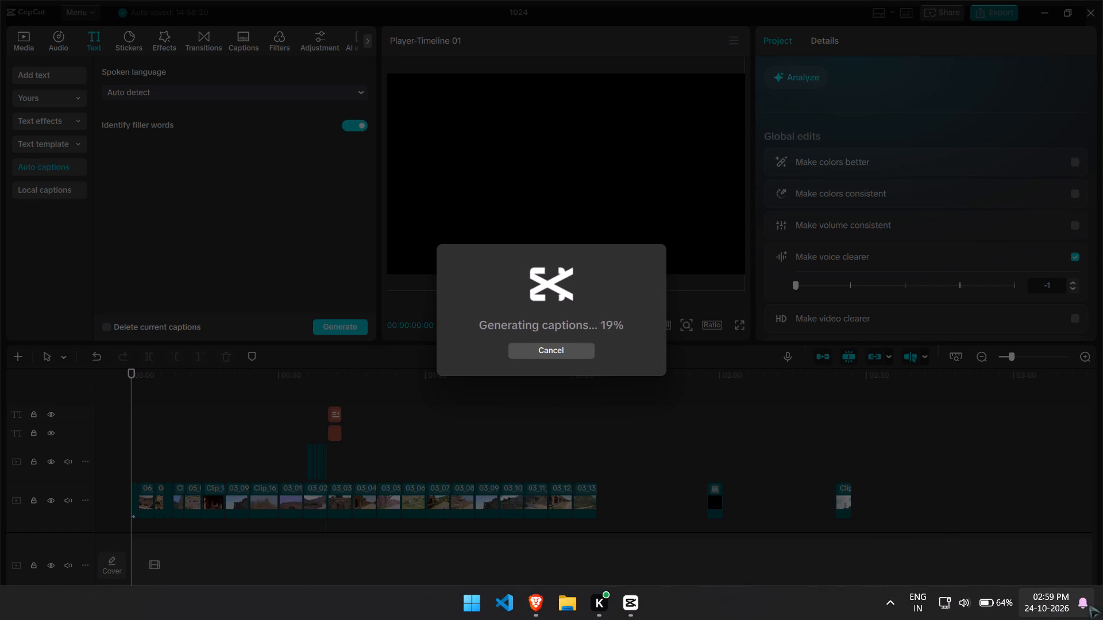
{"action": "left_click", "coordinate": [1089, 604]}
{"action": "left_click", "coordinate": [1065, 25]}
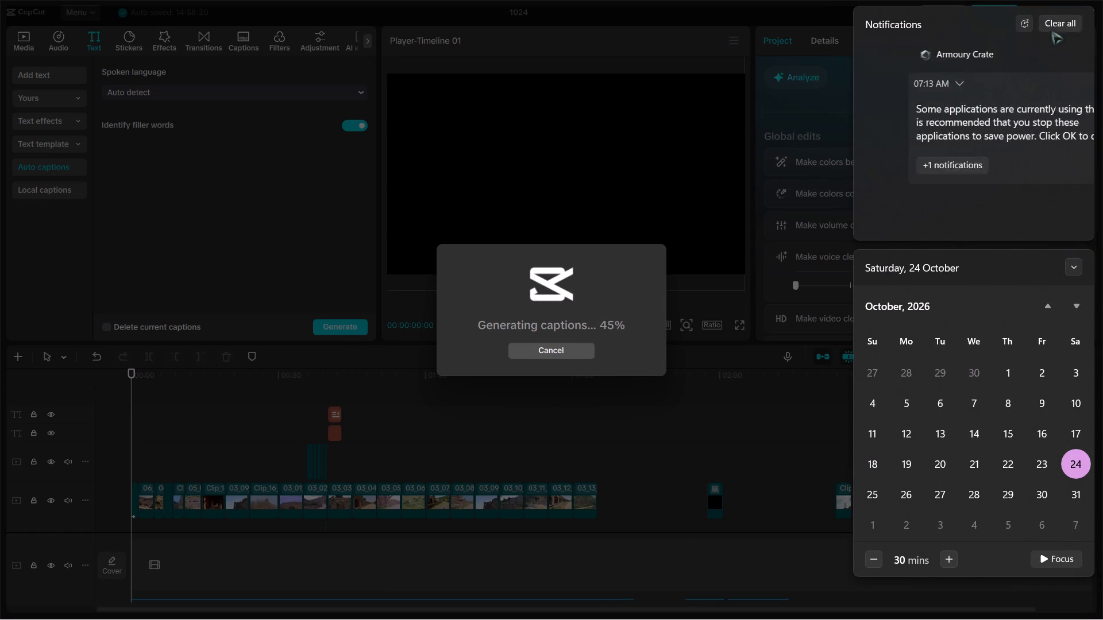
{"action": "left_click", "coordinate": [615, 216]}
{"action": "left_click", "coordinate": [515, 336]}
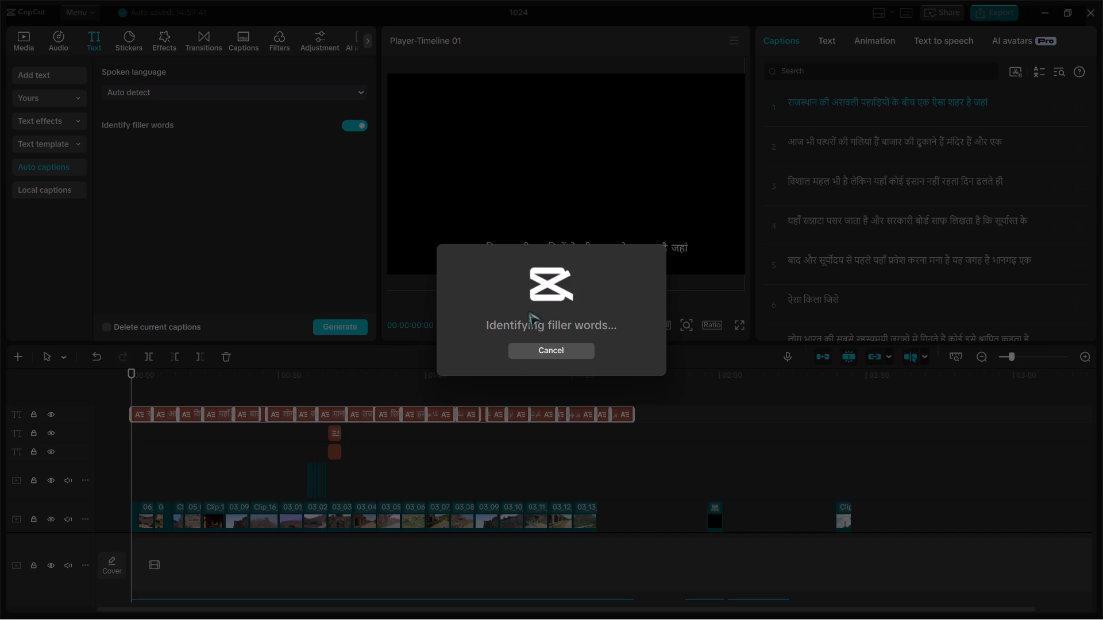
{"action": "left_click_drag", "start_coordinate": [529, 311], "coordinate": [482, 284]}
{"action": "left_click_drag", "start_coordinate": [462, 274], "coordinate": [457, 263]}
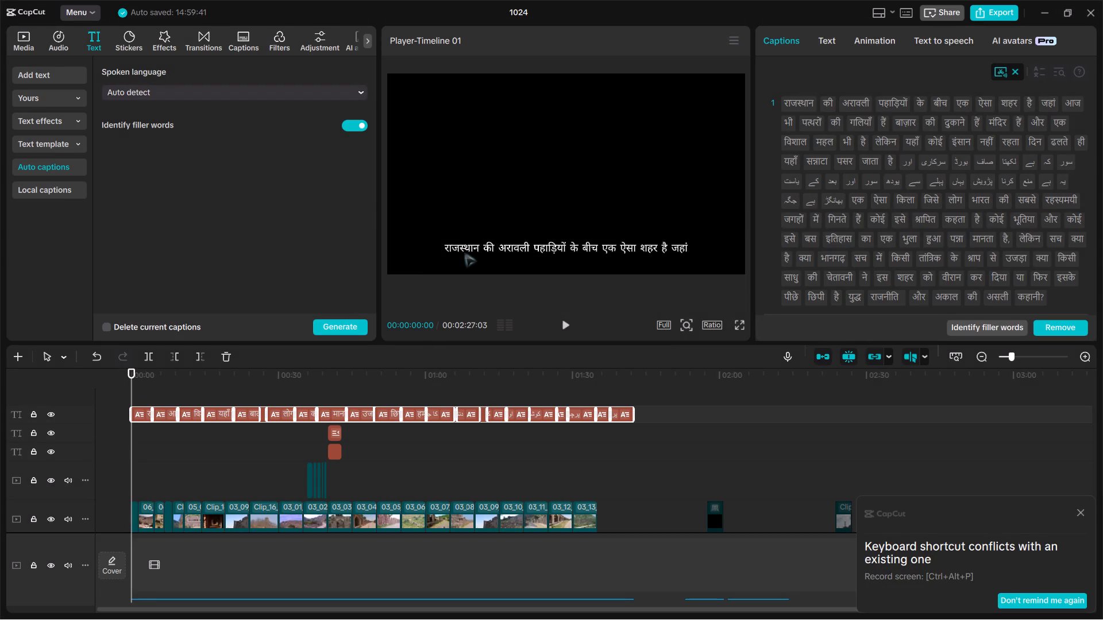
Make the newly generated captions bold, applied to all main captions.
{"action": "key", "text": "space"}
{"action": "left_click", "coordinate": [567, 239]}
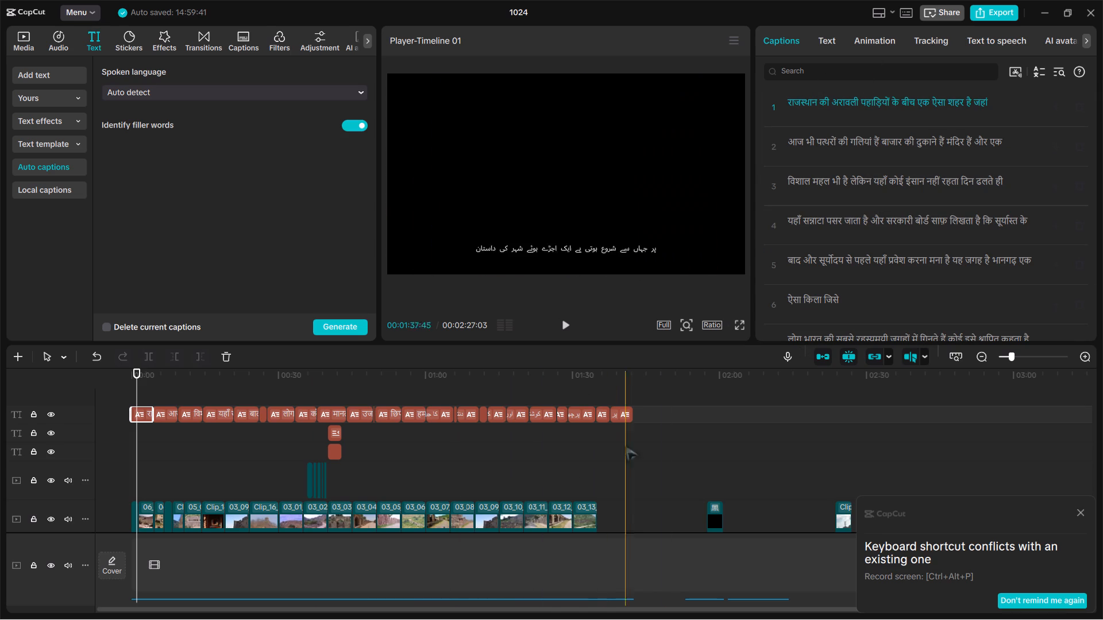
{"action": "left_click", "coordinate": [832, 43]}
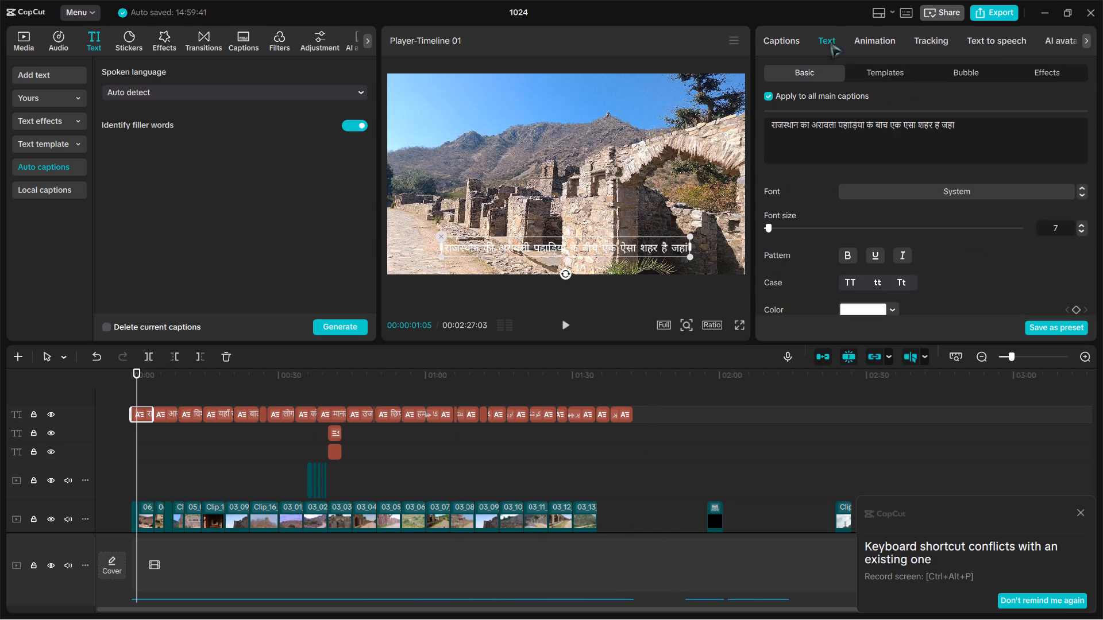
{"action": "left_click", "coordinate": [844, 257]}
Apply the preset style with black text and a white outline to all main captions.
{"action": "scroll", "coordinate": [894, 271], "scroll_direction": "down", "scroll_amount": 9}
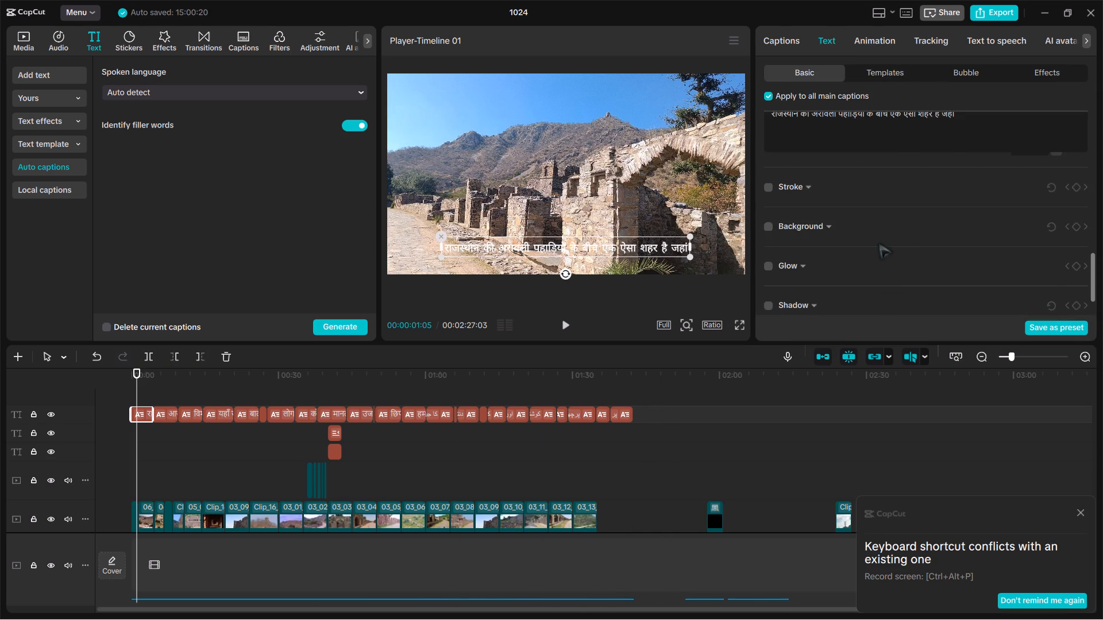
{"action": "scroll", "coordinate": [879, 243], "scroll_direction": "up", "scroll_amount": 2}
{"action": "scroll", "coordinate": [880, 243], "scroll_direction": "right", "scroll_amount": 1}
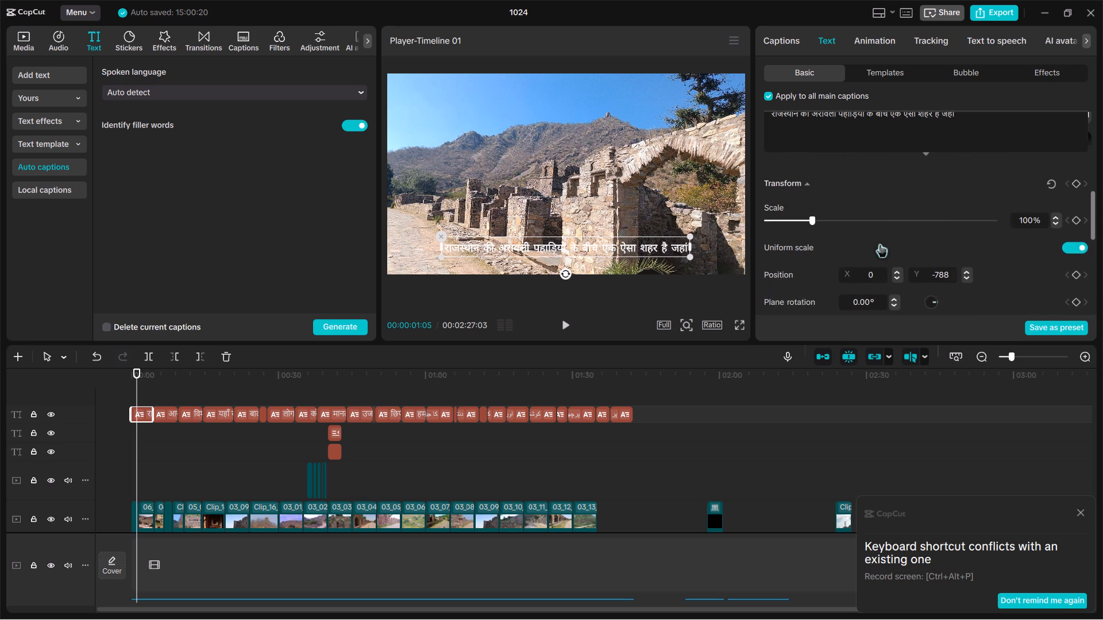
{"action": "scroll", "coordinate": [880, 243], "scroll_direction": "up", "scroll_amount": 1}
{"action": "left_click", "coordinate": [827, 265]}
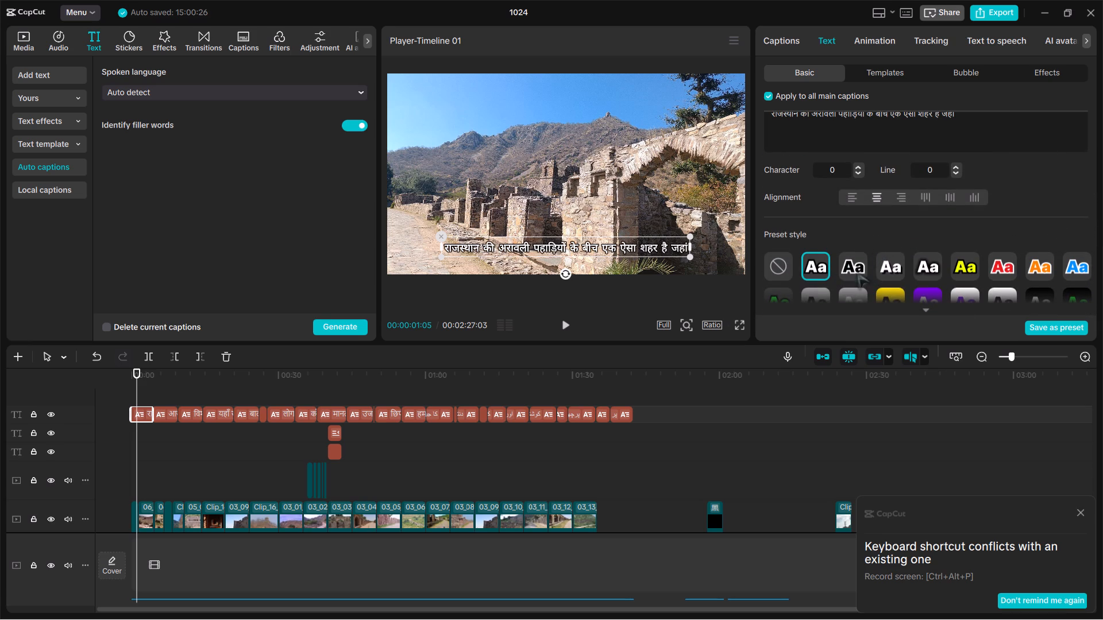
{"action": "left_click", "coordinate": [851, 268]}
Play the video to check the styled captions while looking through the transform, stroke, background, glow and shadow settings.
{"action": "key", "text": "space"}
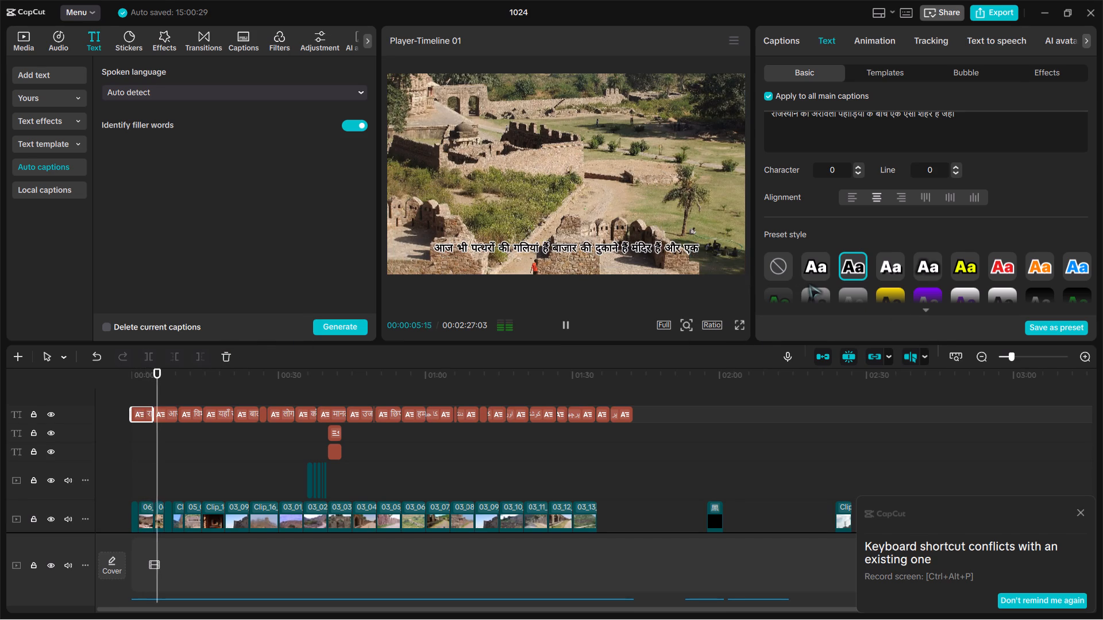
{"action": "scroll", "coordinate": [987, 262], "scroll_direction": "down", "scroll_amount": 1}
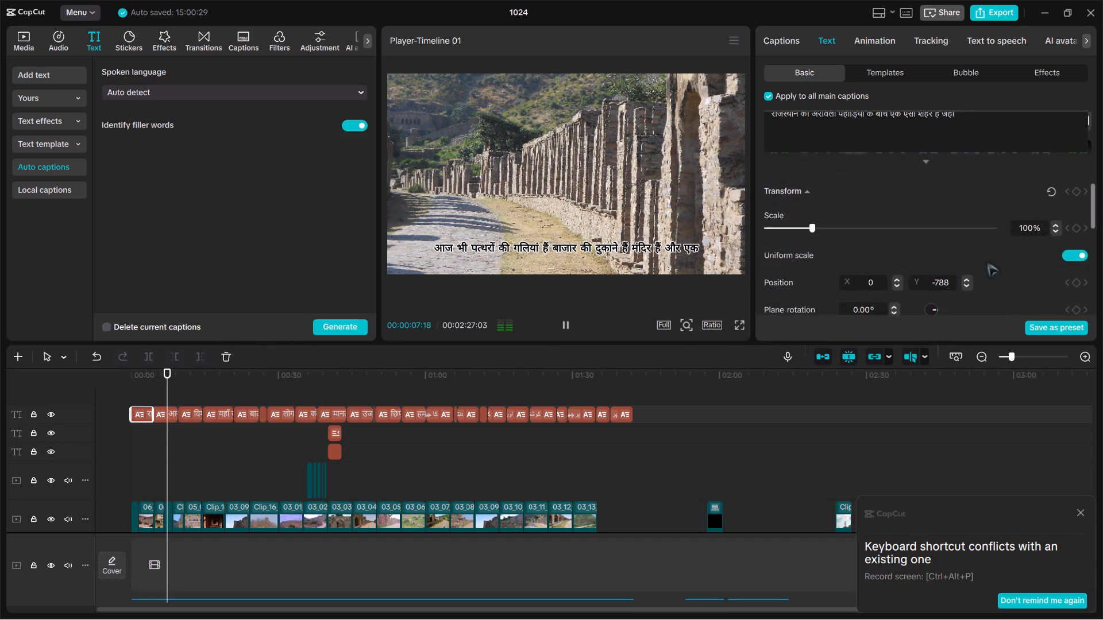
{"action": "scroll", "coordinate": [987, 262], "scroll_direction": "down", "scroll_amount": 1}
{"action": "scroll", "coordinate": [917, 262], "scroll_direction": "down", "scroll_amount": 1}
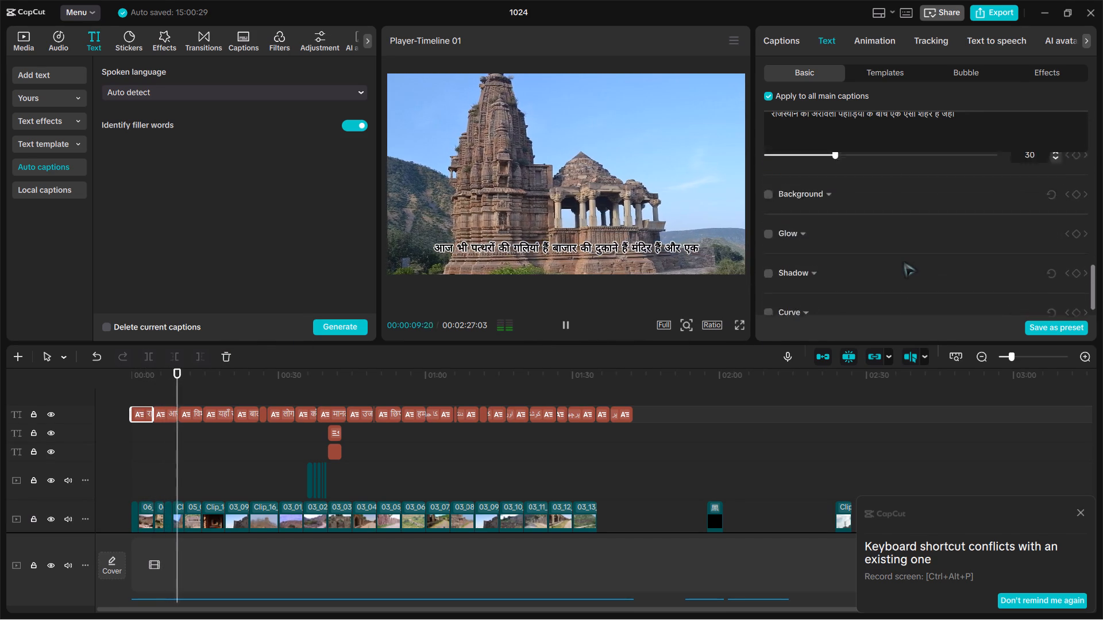
{"action": "scroll", "coordinate": [904, 262], "scroll_direction": "down", "scroll_amount": 1}
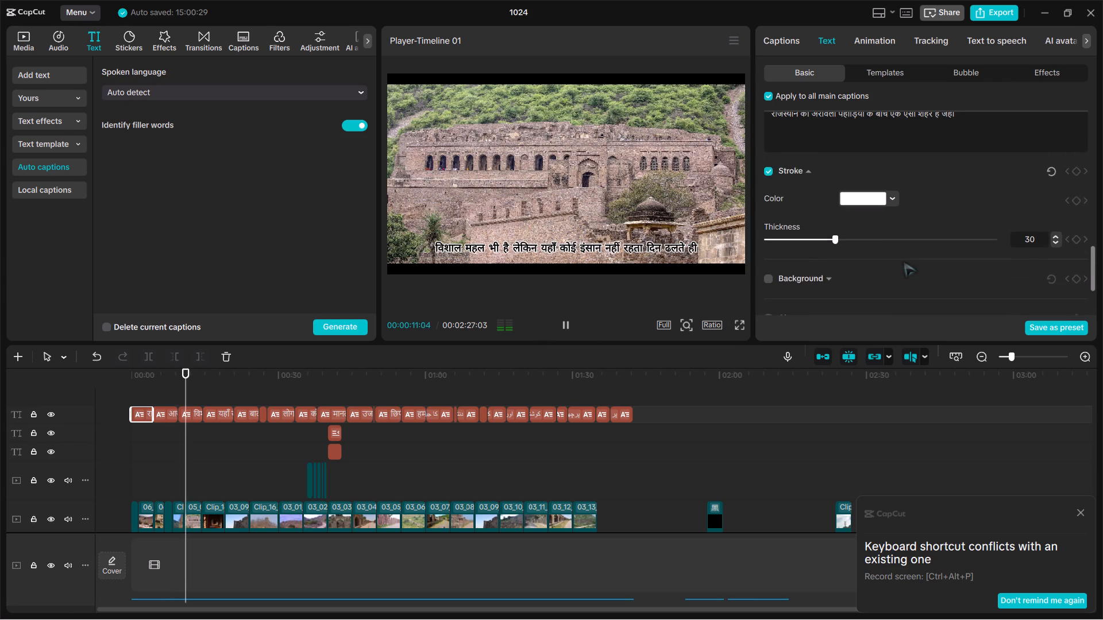
{"action": "scroll", "coordinate": [904, 262], "scroll_direction": "down", "scroll_amount": 3}
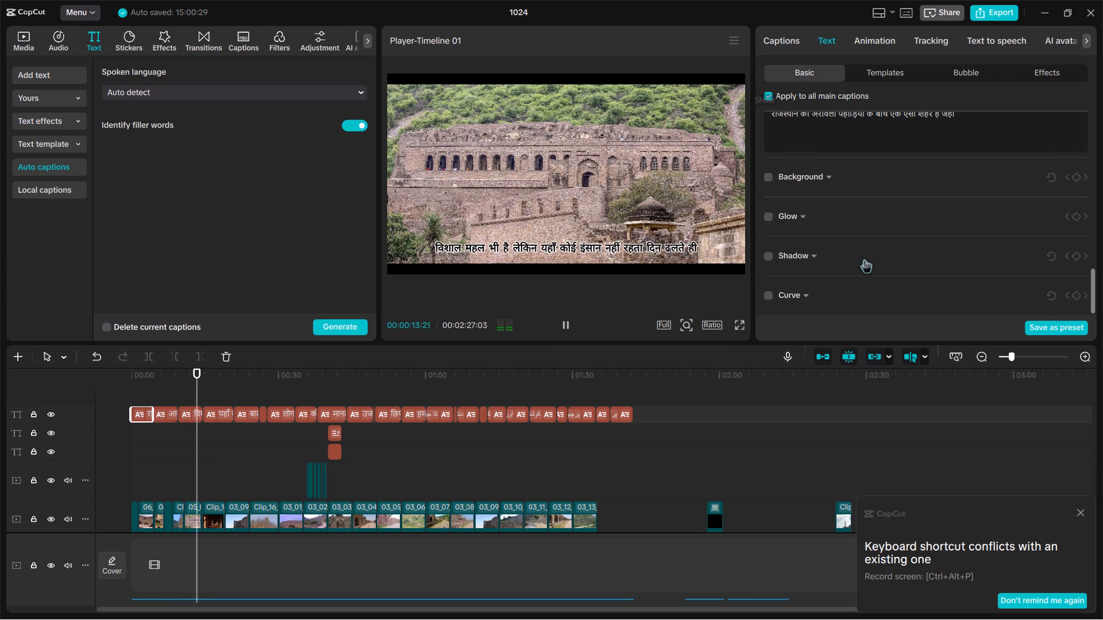
{"action": "scroll", "coordinate": [864, 259], "scroll_direction": "up", "scroll_amount": 6}
Move the captions slightly lower in the frame, using the one over the dark stone corridor.
{"action": "left_click", "coordinate": [458, 246]}
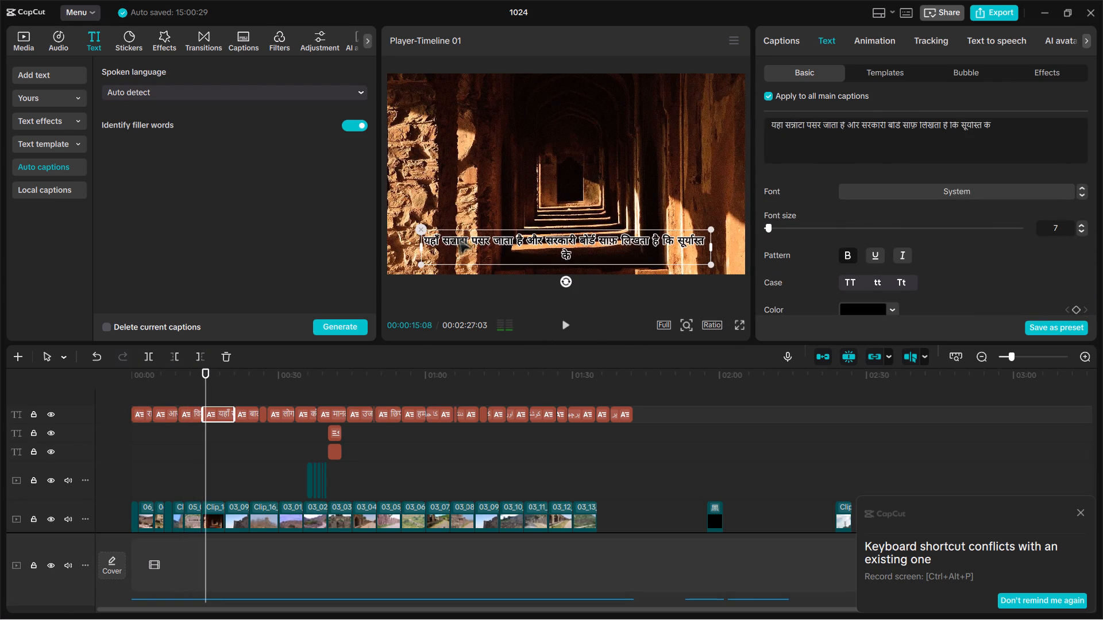
{"action": "left_click_drag", "start_coordinate": [458, 238], "coordinate": [461, 247]}
{"action": "left_click", "coordinate": [473, 187]}
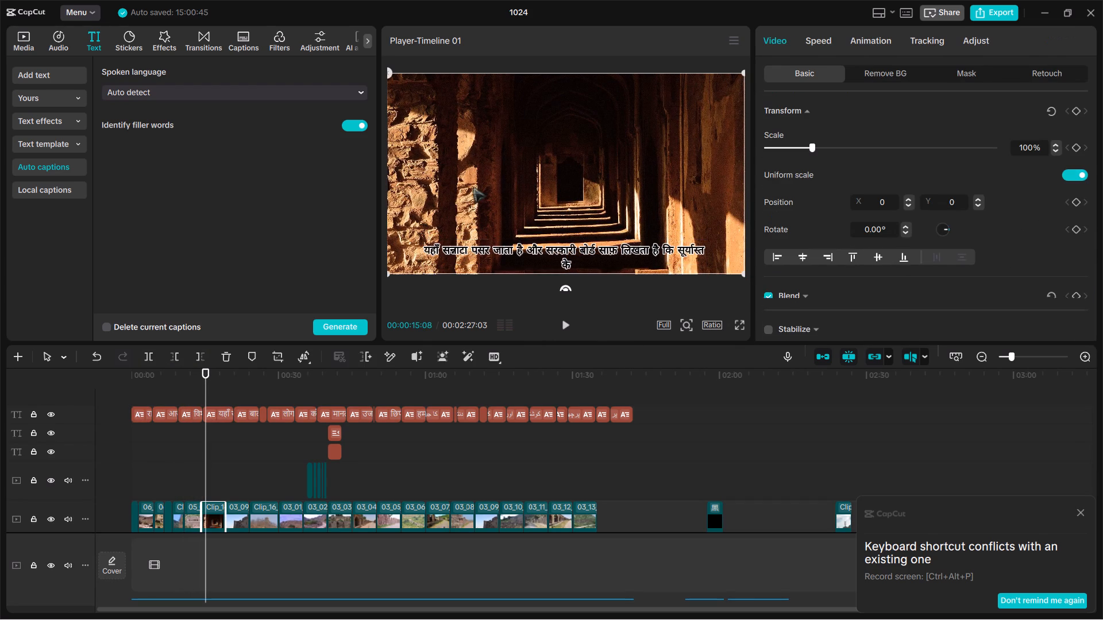
Play the video from the dark stone corridor into the ruined tower image to check the captions against the pictures.
{"action": "key", "text": "space"}
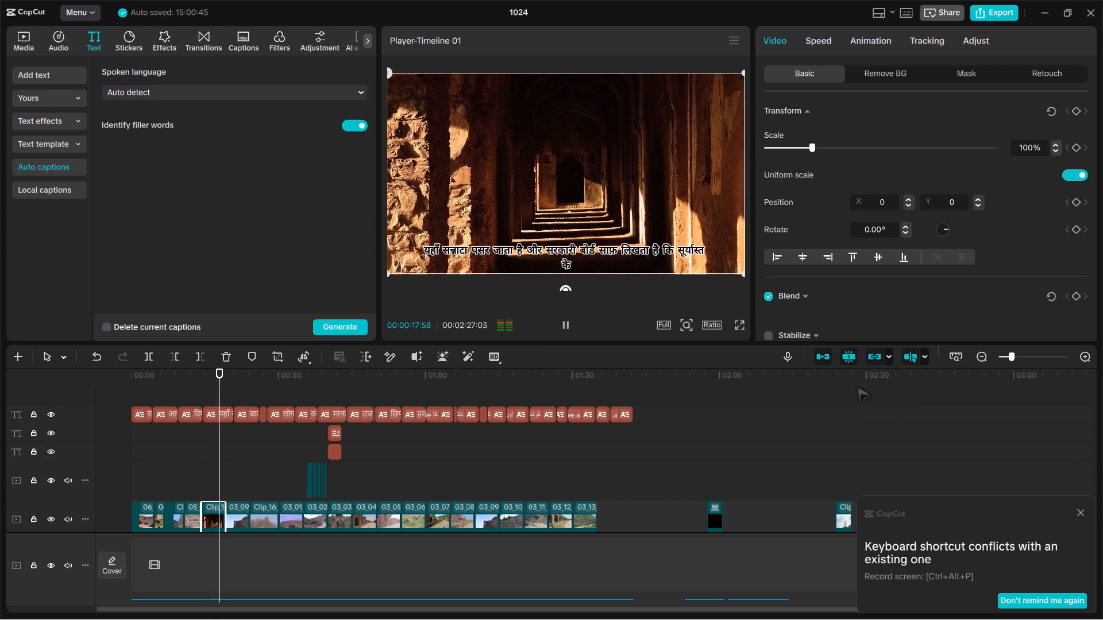
{"action": "key", "text": "space"}
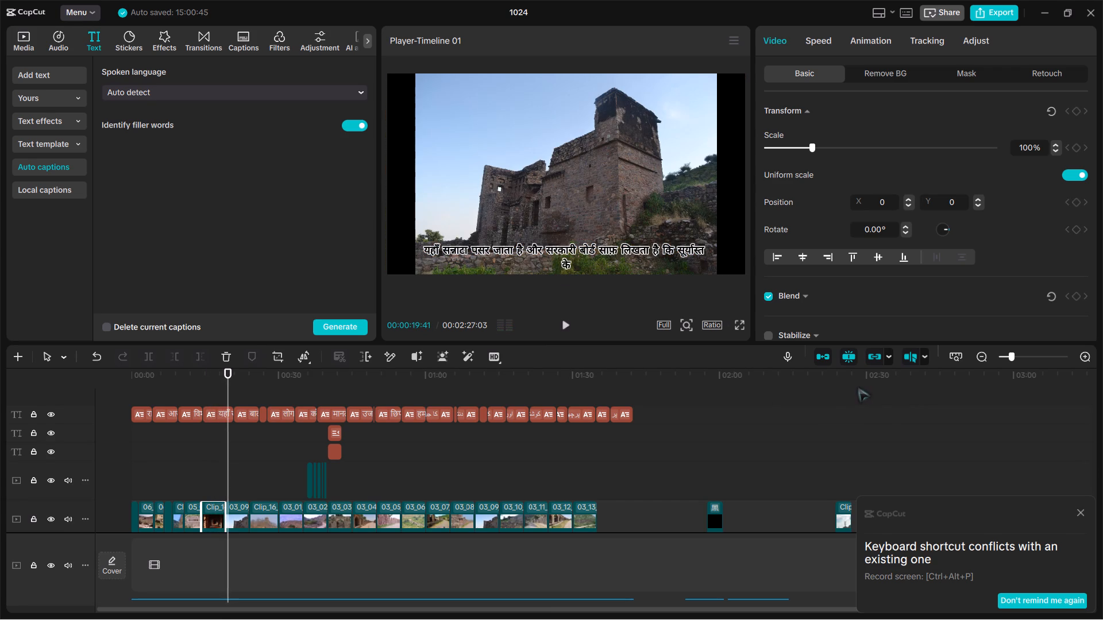
{"action": "key", "text": "space"}
{"action": "key", "text": "space"}
{"action": "left_click", "coordinate": [234, 507]}
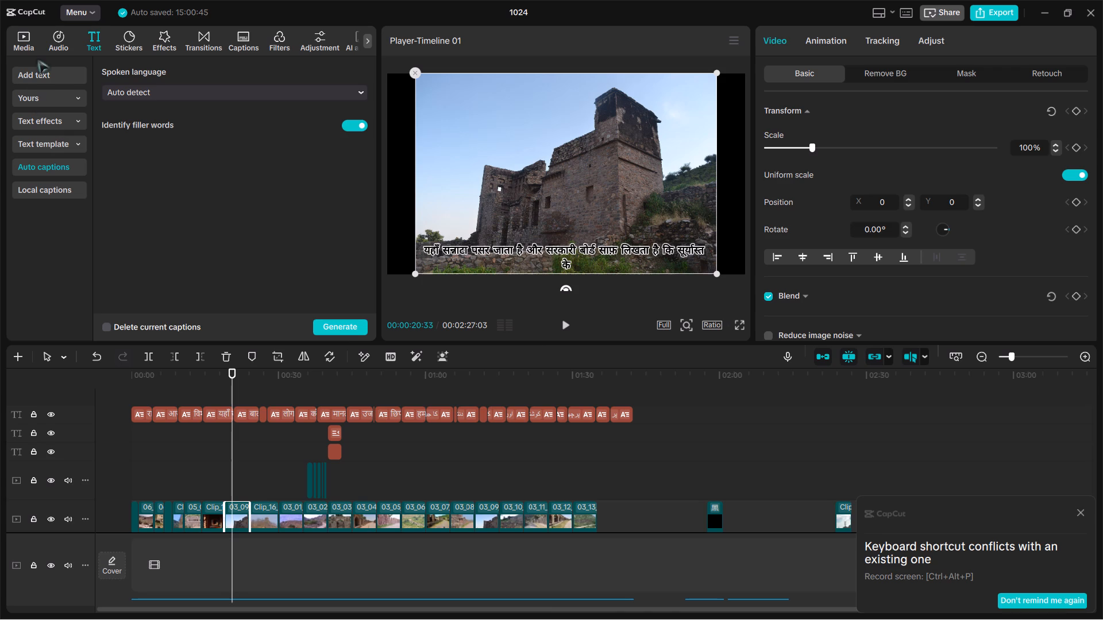
Look through the project's imported media for a picture that suits the caption about the government board.
{"action": "left_click", "coordinate": [18, 42]}
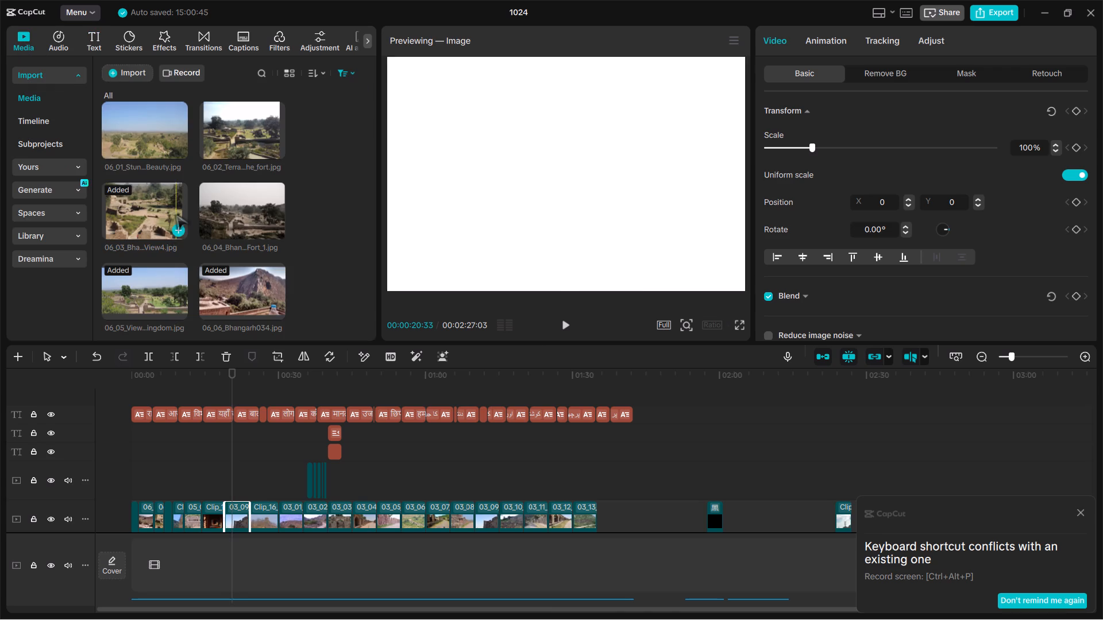
{"action": "scroll", "coordinate": [176, 214], "scroll_direction": "down", "scroll_amount": 20}
{"action": "scroll", "coordinate": [176, 214], "scroll_direction": "down", "scroll_amount": 20}
{"action": "scroll", "coordinate": [176, 214], "scroll_direction": "down", "scroll_amount": 16}
{"action": "scroll", "coordinate": [176, 214], "scroll_direction": "down", "scroll_amount": 20}
{"action": "scroll", "coordinate": [176, 214], "scroll_direction": "down", "scroll_amount": 20}
{"action": "scroll", "coordinate": [176, 214], "scroll_direction": "down", "scroll_amount": 20}
{"action": "scroll", "coordinate": [176, 226], "scroll_direction": "up", "scroll_amount": 10}
{"action": "scroll", "coordinate": [177, 233], "scroll_direction": "down", "scroll_amount": 4}
{"action": "scroll", "coordinate": [19, 282], "scroll_direction": "down", "scroll_amount": 3}
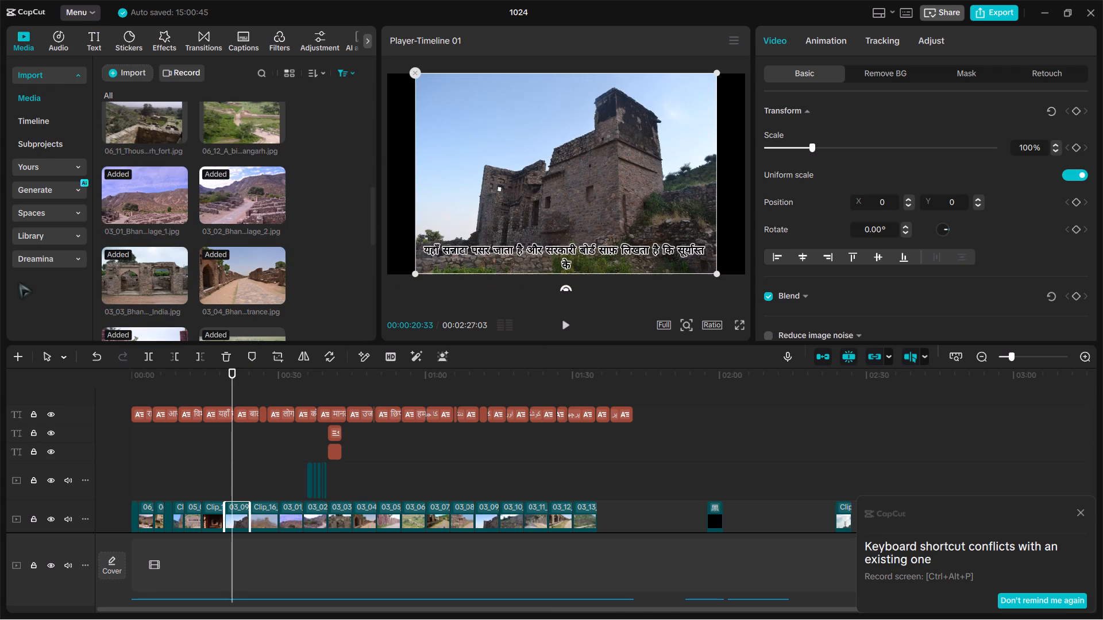
{"action": "scroll", "coordinate": [121, 256], "scroll_direction": "down", "scroll_amount": 12}
{"action": "scroll", "coordinate": [121, 256], "scroll_direction": "up", "scroll_amount": 10}
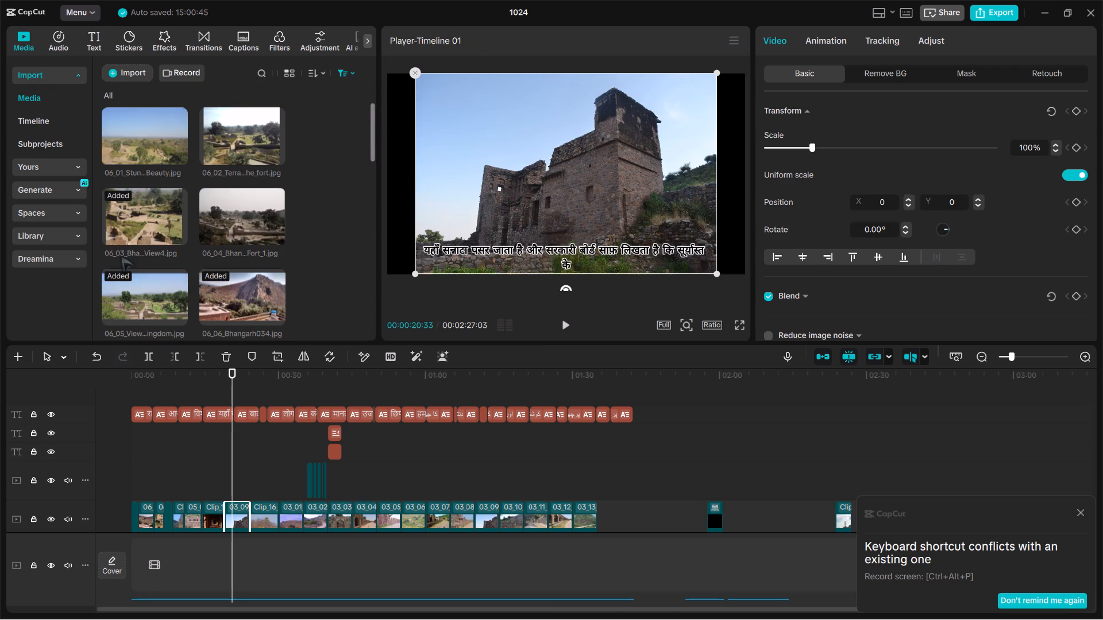
{"action": "scroll", "coordinate": [121, 256], "scroll_direction": "up", "scroll_amount": 3}
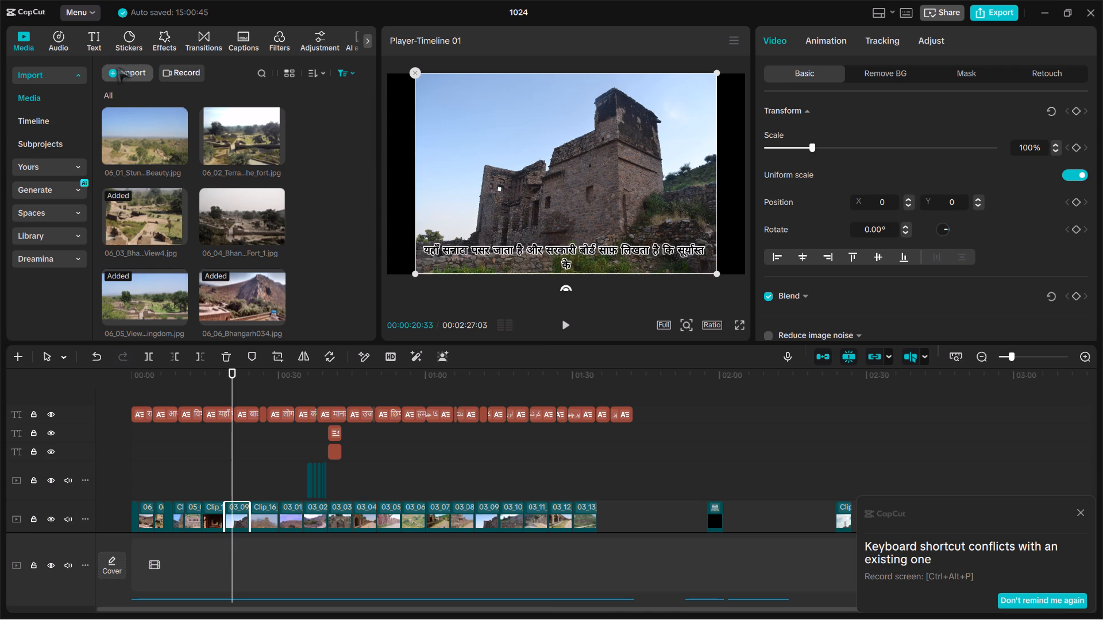
Import the 07_06_Rajasthan_Heritage_site image from the 07_ASI_Boards_Maps folder into the project media.
{"action": "left_click", "coordinate": [118, 76]}
{"action": "left_click", "coordinate": [153, 111]}
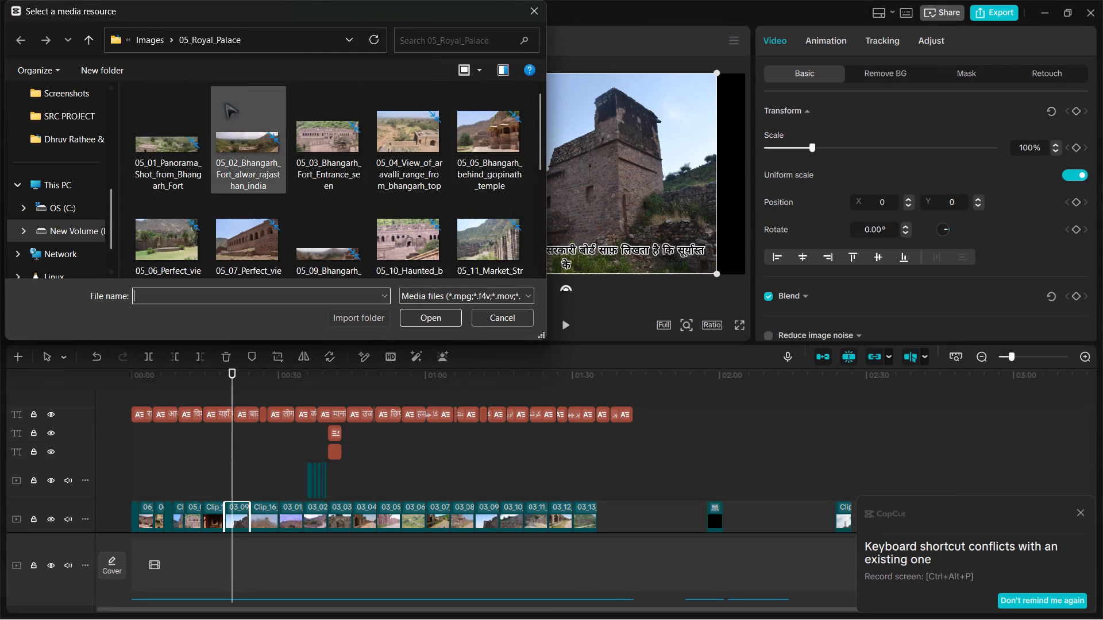
{"action": "left_click", "coordinate": [162, 38]}
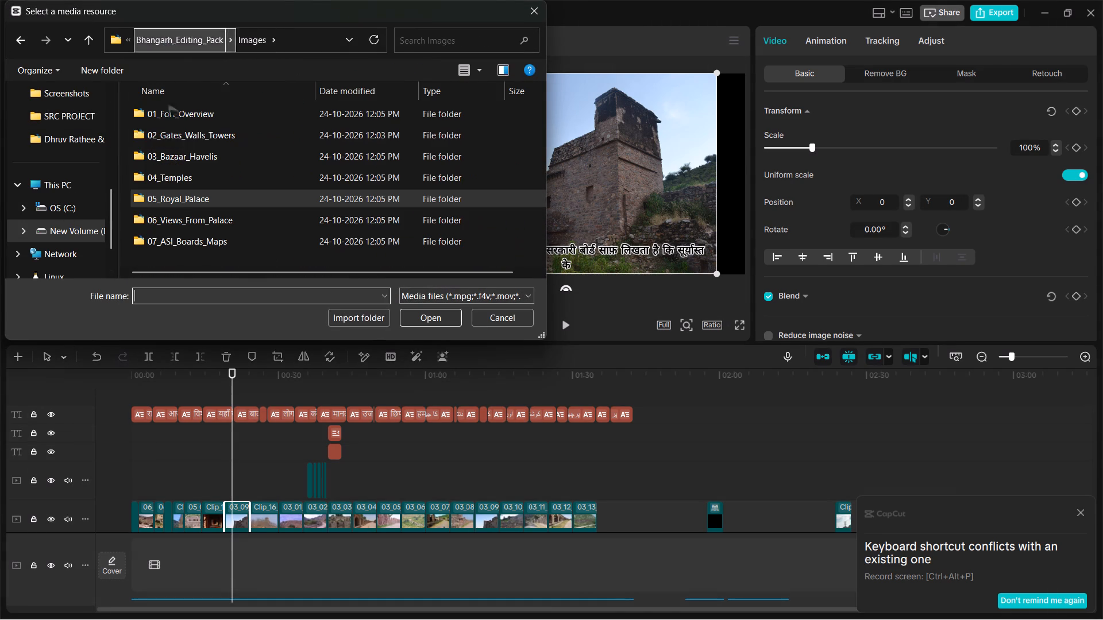
{"action": "triple_click", "coordinate": [176, 239]}
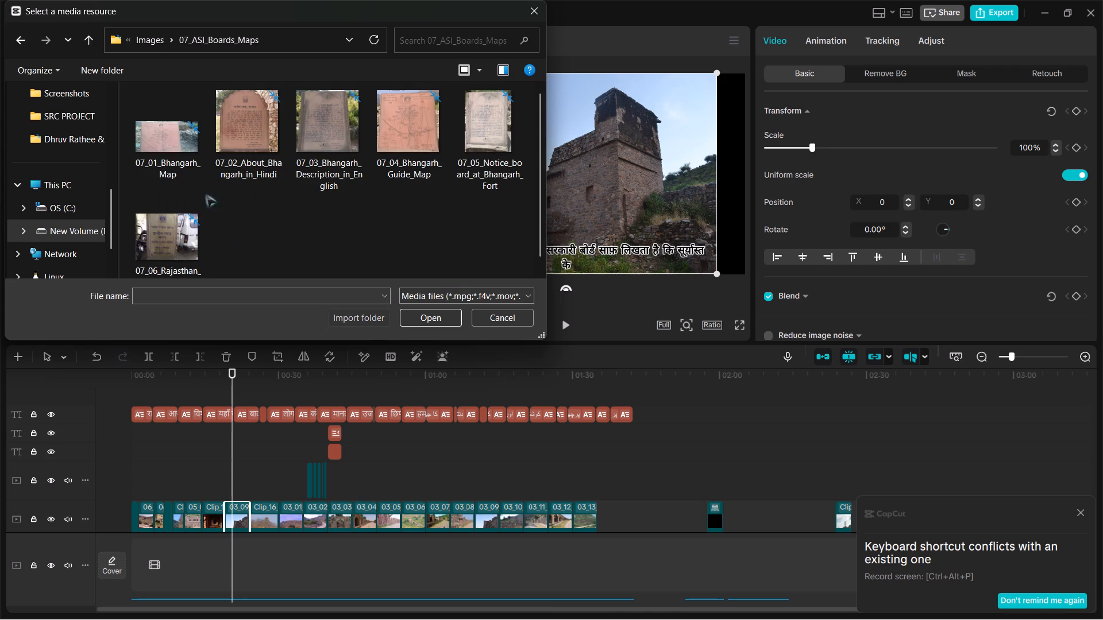
{"action": "left_click", "coordinate": [167, 223]}
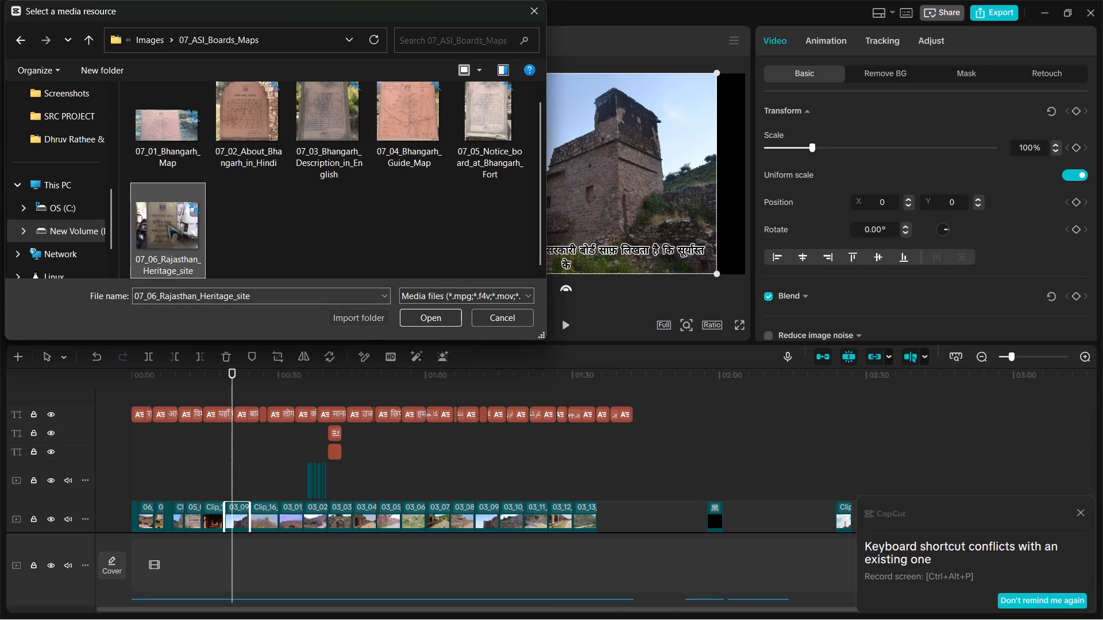
{"action": "left_click", "coordinate": [411, 313]}
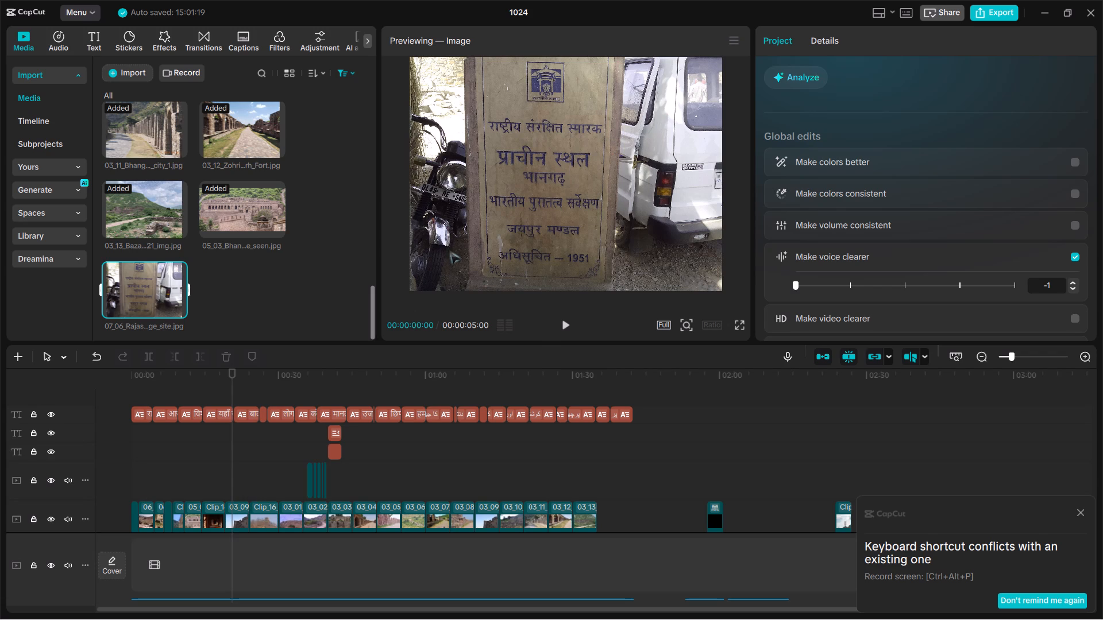
Place the 07_06 heritage site board image on the overlay track above the 03_11 clip.
{"action": "left_click_drag", "start_coordinate": [153, 272], "coordinate": [423, 445]}
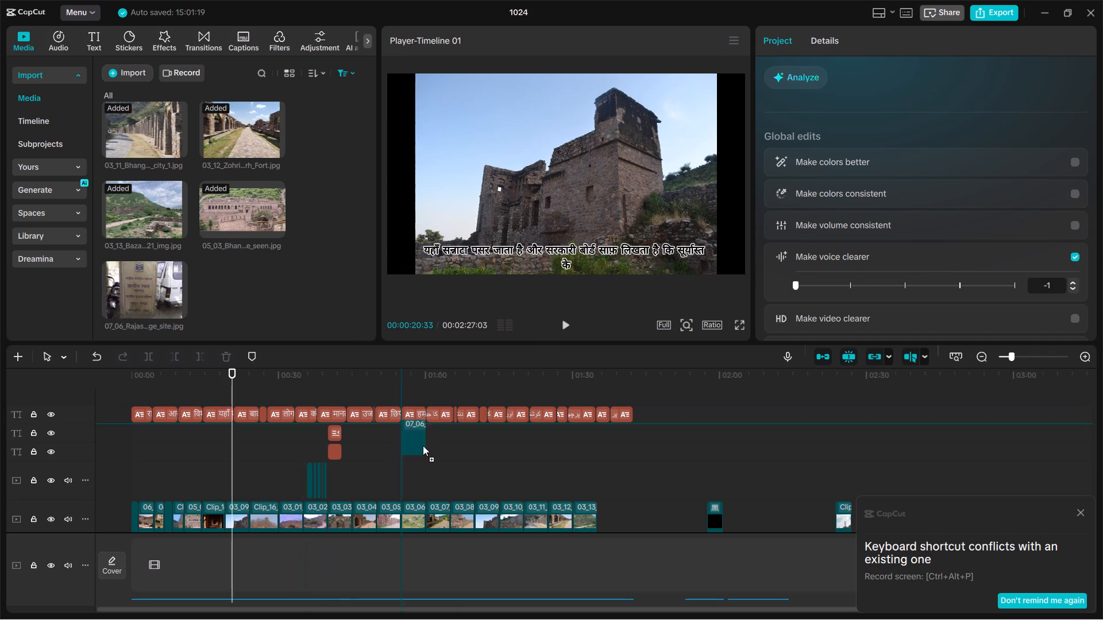
{"action": "left_click_drag", "start_coordinate": [423, 445], "coordinate": [526, 476]}
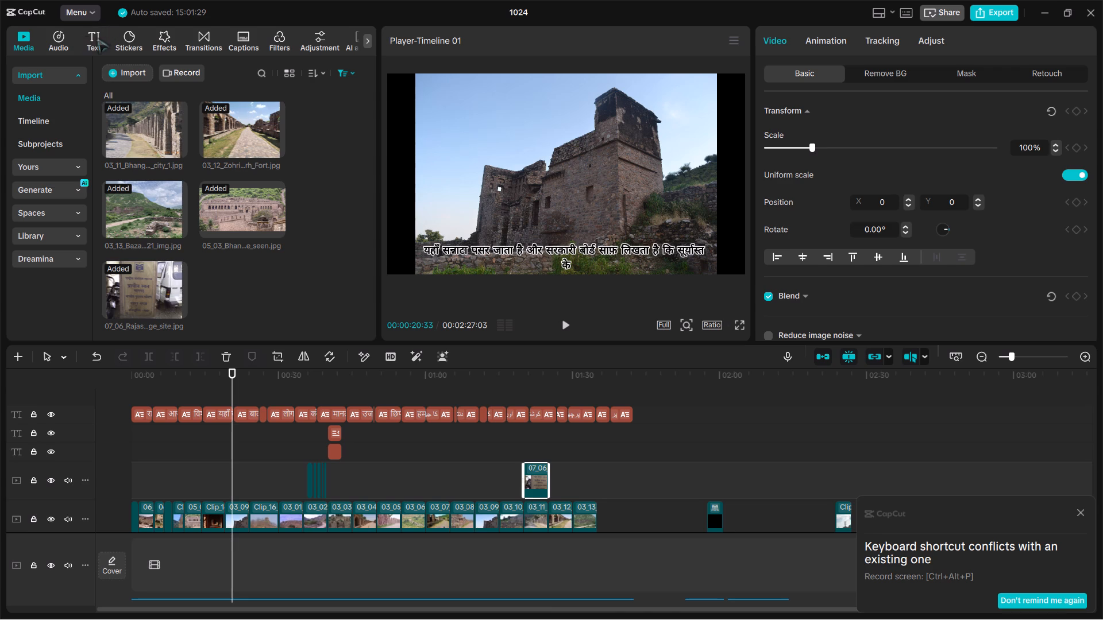
Import the five images 07_01_Bhangarh_Map through 07_05_Notice_board_at_Bhangarh_Fort from the 07_ASI_Boards_Maps folder.
{"action": "left_click", "coordinate": [63, 39]}
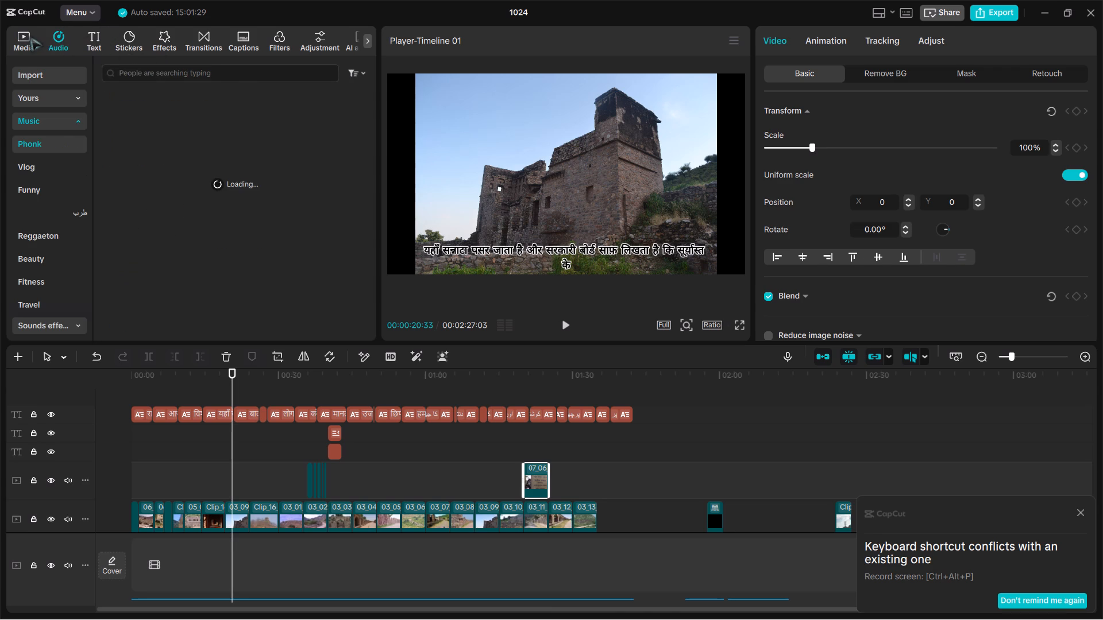
{"action": "double_click", "coordinate": [22, 32]}
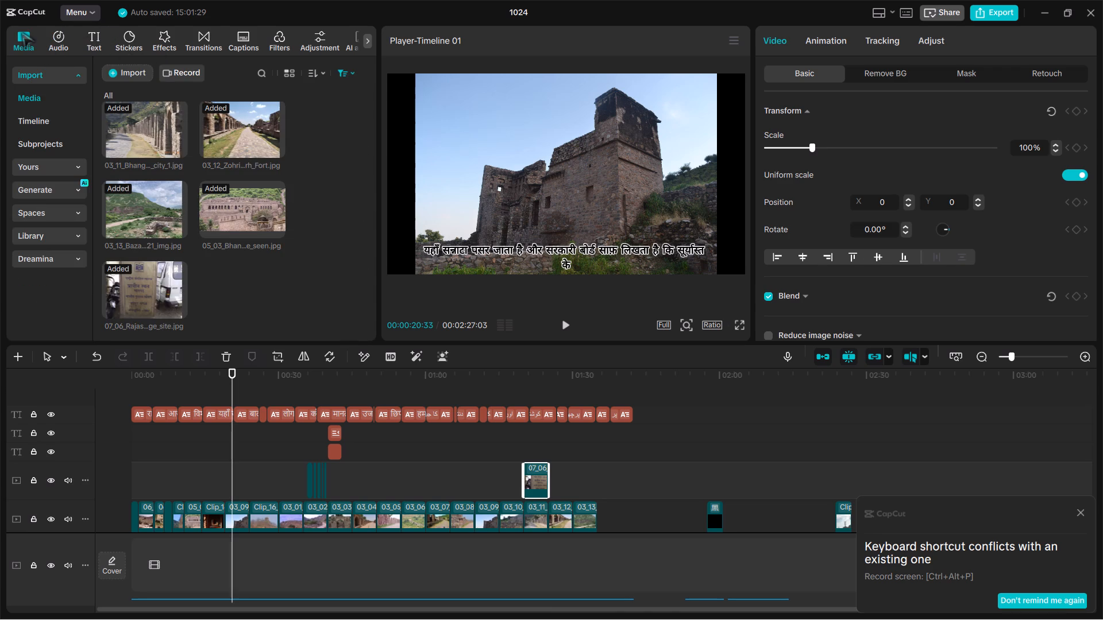
{"action": "left_click", "coordinate": [118, 76]}
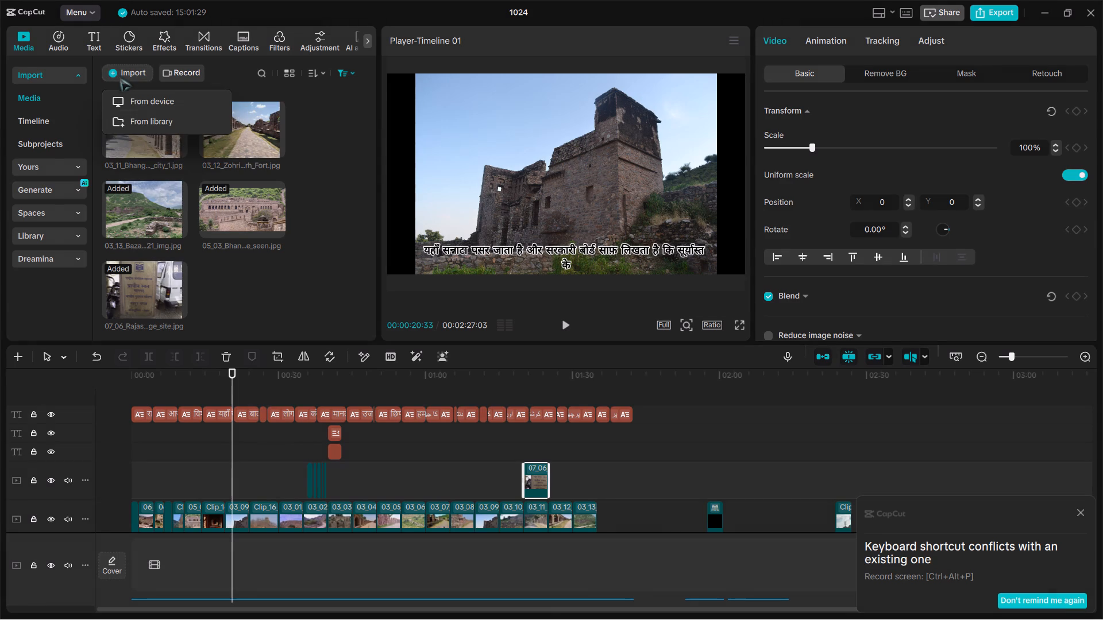
{"action": "left_click", "coordinate": [144, 107]}
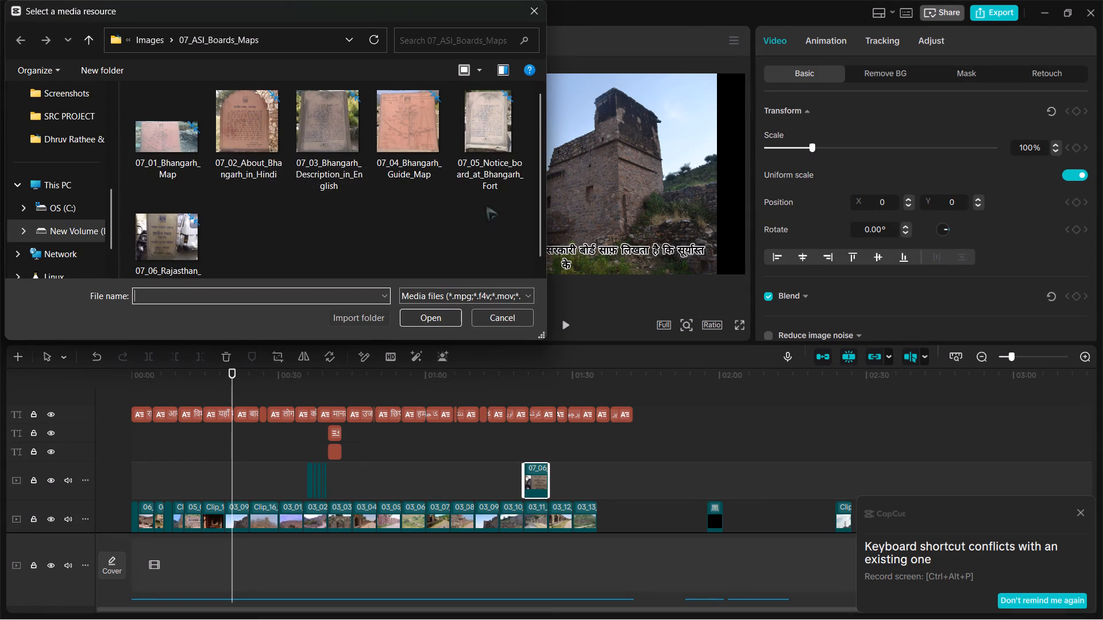
{"action": "left_click_drag", "start_coordinate": [487, 206], "coordinate": [182, 13]}
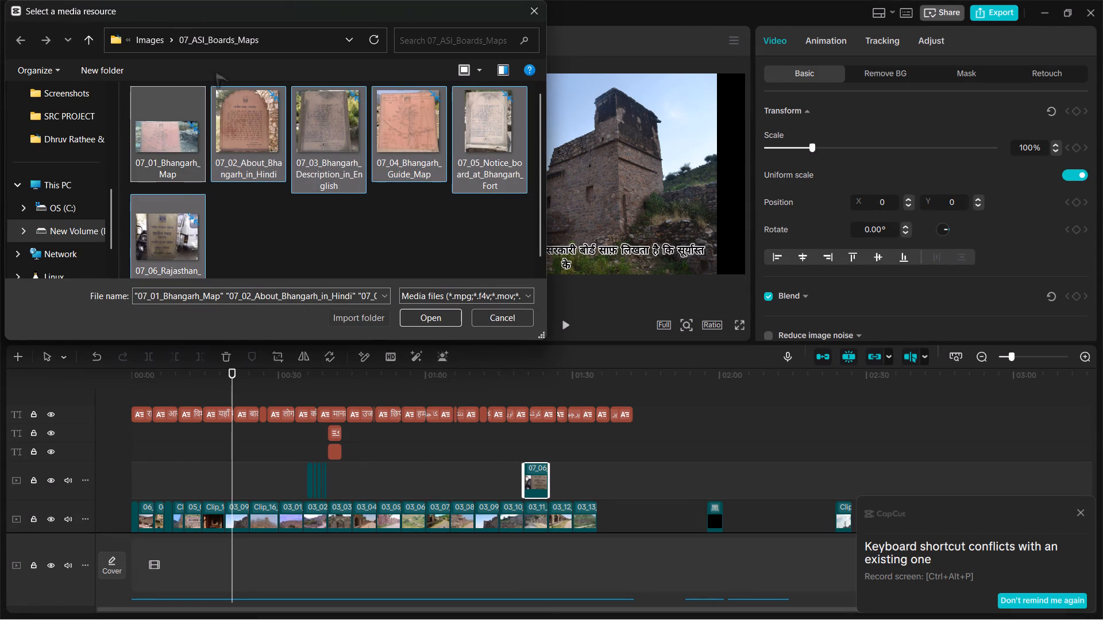
{"action": "left_click", "coordinate": [220, 129]}
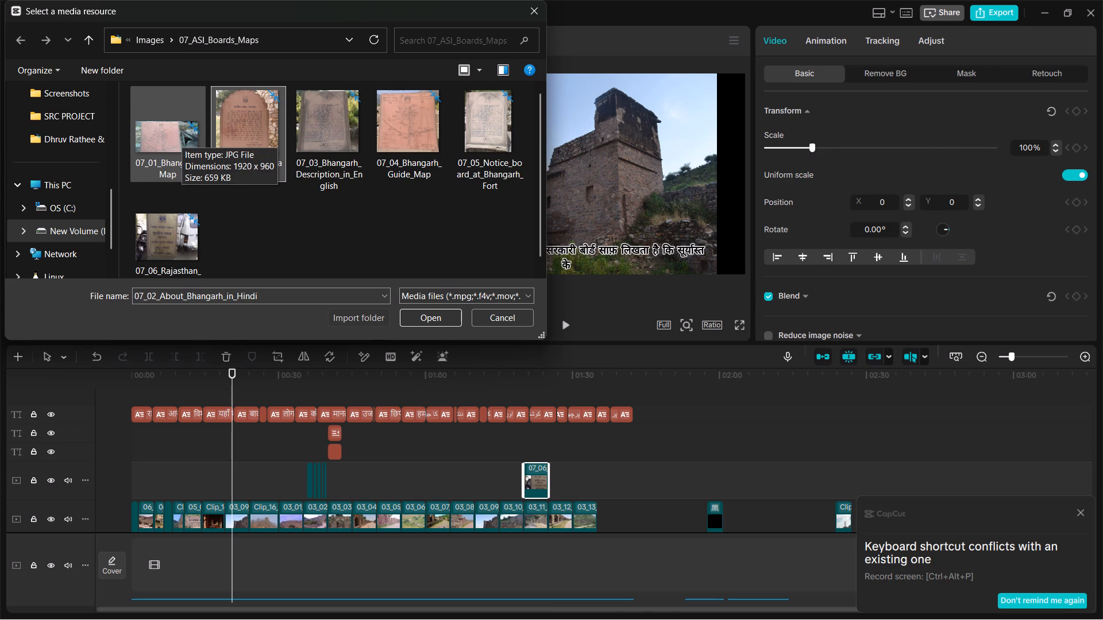
{"action": "left_click_drag", "start_coordinate": [182, 130], "coordinate": [157, 140]}
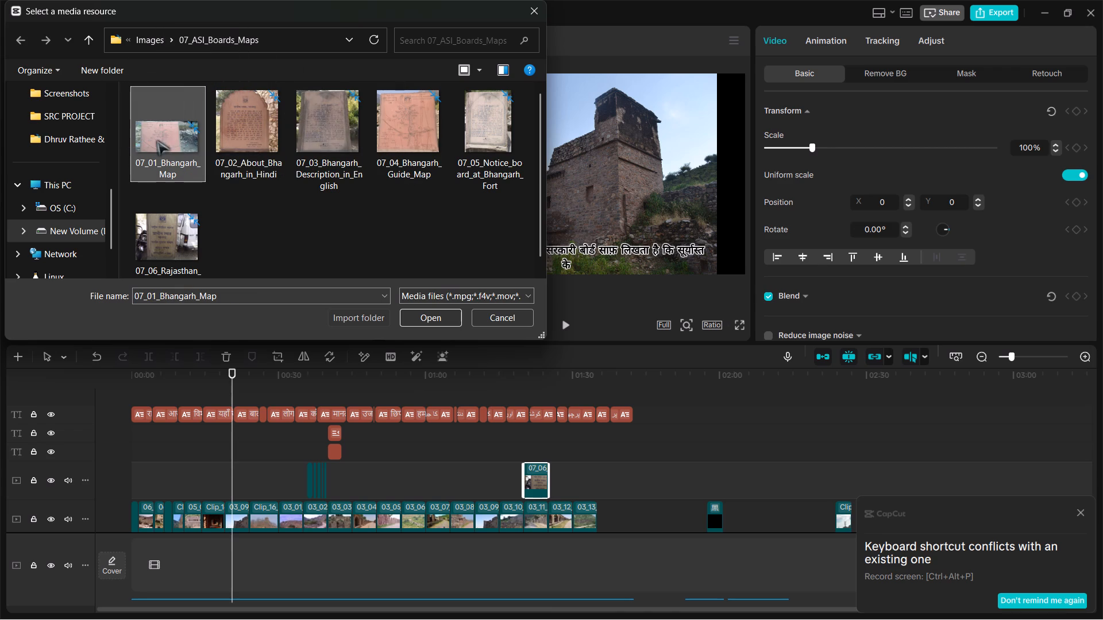
{"action": "left_click", "coordinate": [483, 141], "text": "shift"}
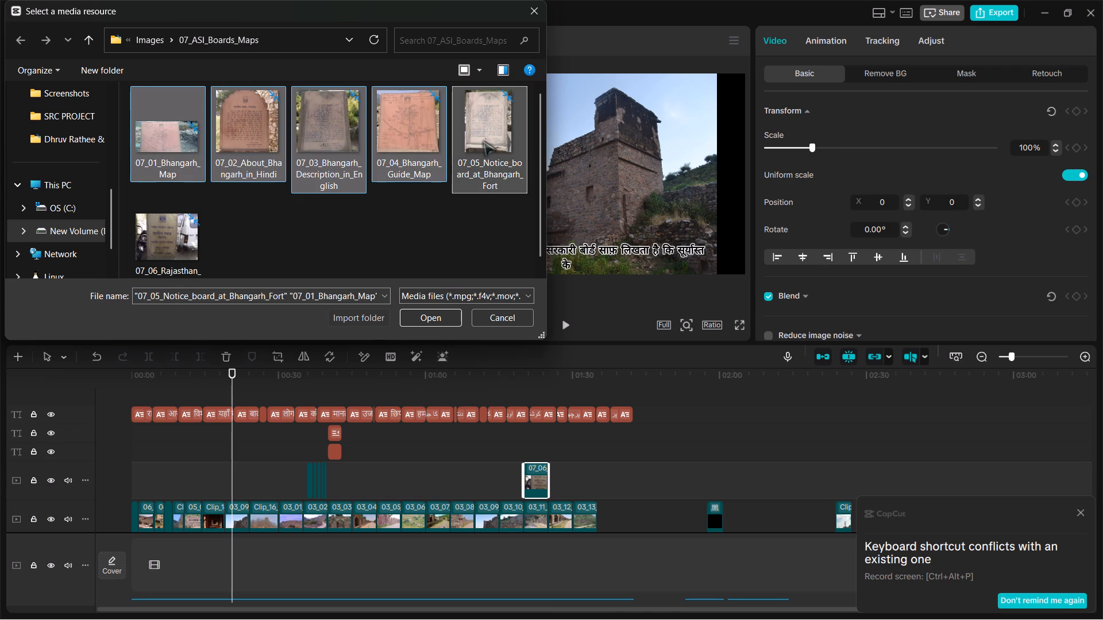
{"action": "key", "text": "Return"}
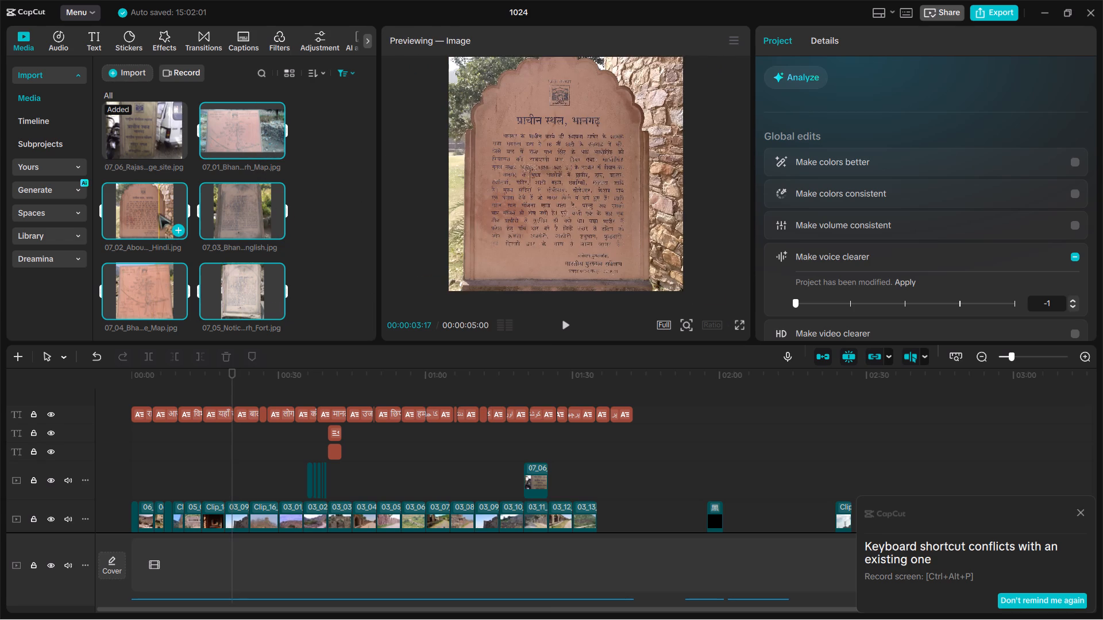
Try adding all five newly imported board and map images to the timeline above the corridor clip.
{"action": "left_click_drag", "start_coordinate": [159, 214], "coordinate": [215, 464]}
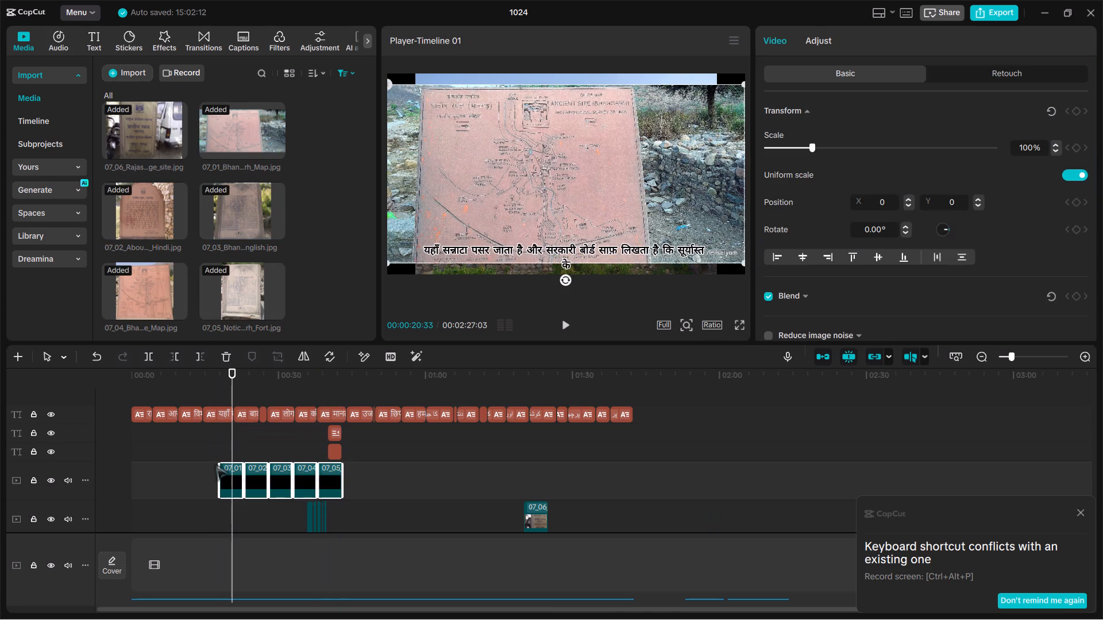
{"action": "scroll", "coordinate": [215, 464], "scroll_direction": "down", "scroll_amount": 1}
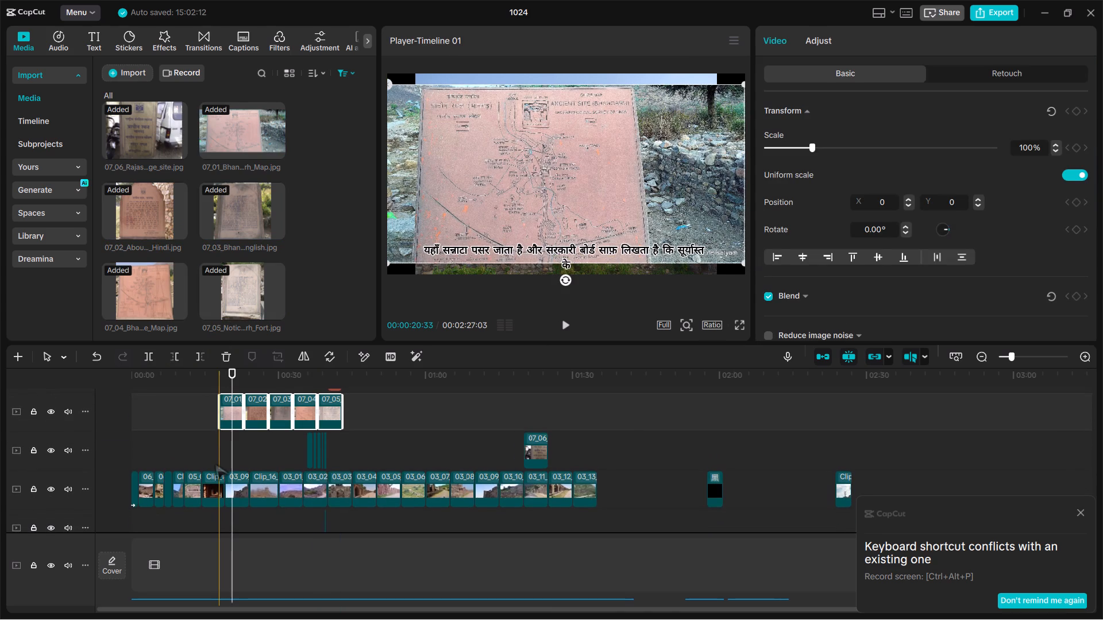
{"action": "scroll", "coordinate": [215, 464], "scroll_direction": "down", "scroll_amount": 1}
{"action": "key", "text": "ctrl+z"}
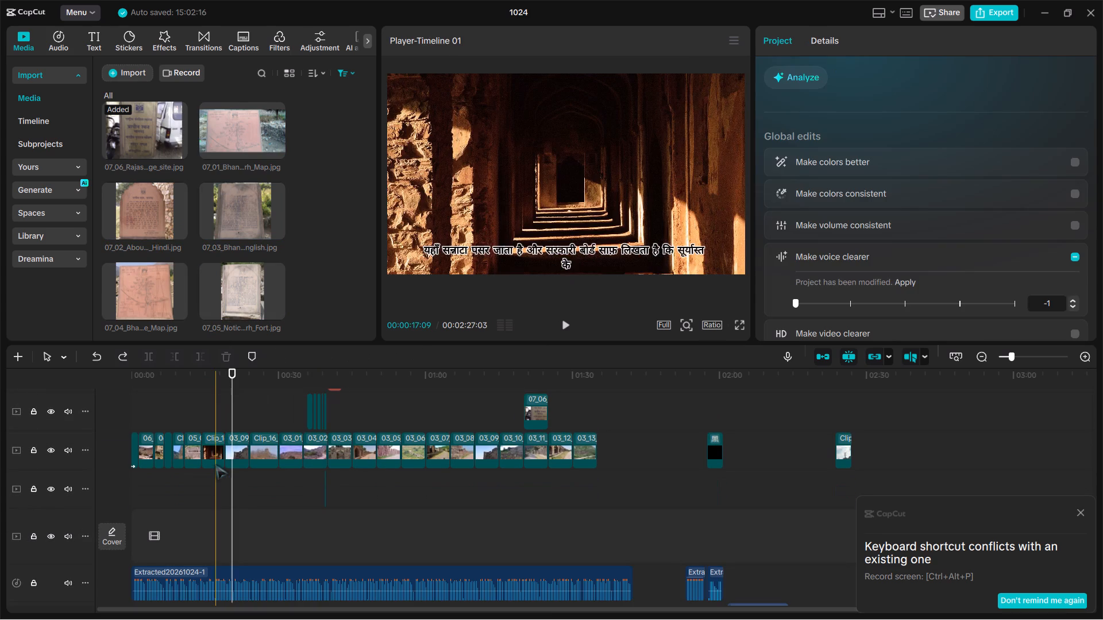
Add the 07_02 Hindi board image to the overlay track, starting at about 17 s over the end of the corridor clip.
{"action": "left_click", "coordinate": [140, 293]}
{"action": "left_click", "coordinate": [140, 293]}
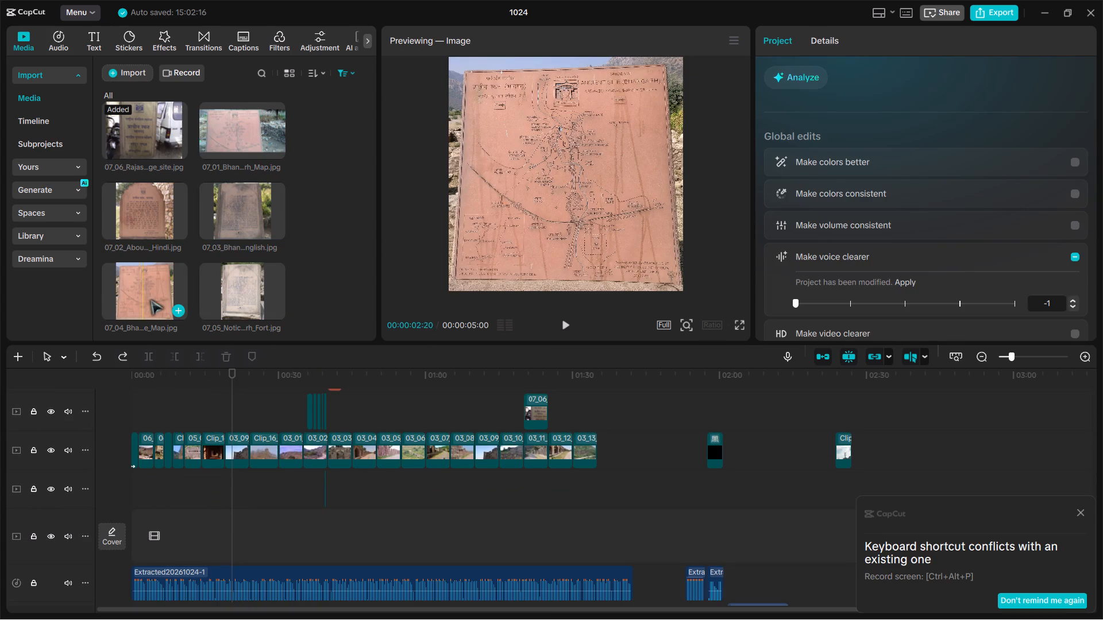
{"action": "left_click", "coordinate": [144, 207]}
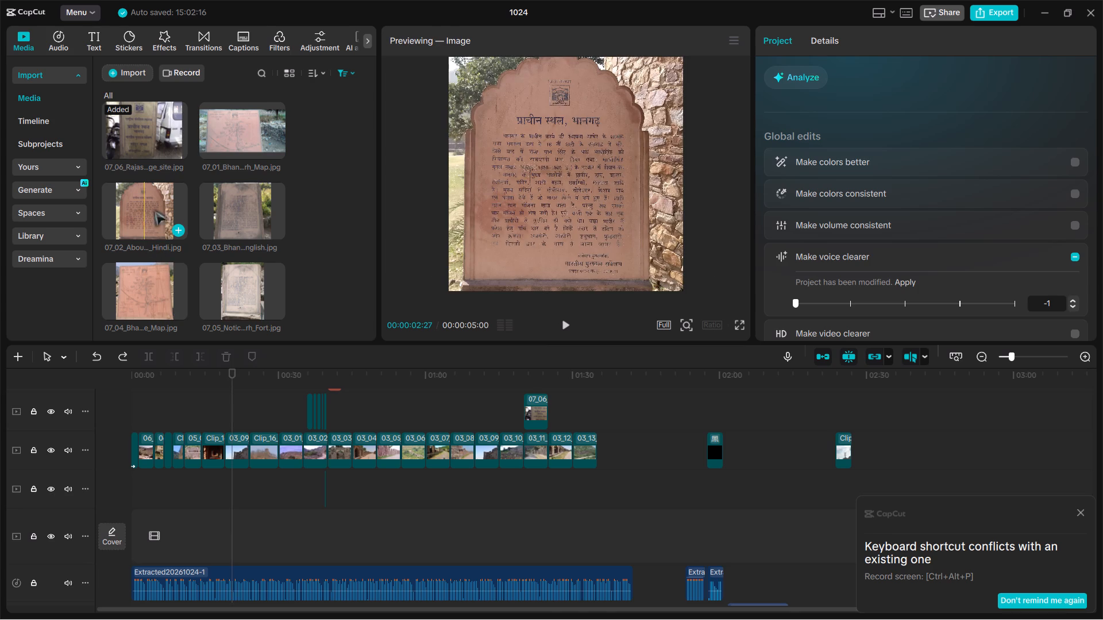
{"action": "left_click", "coordinate": [178, 226]}
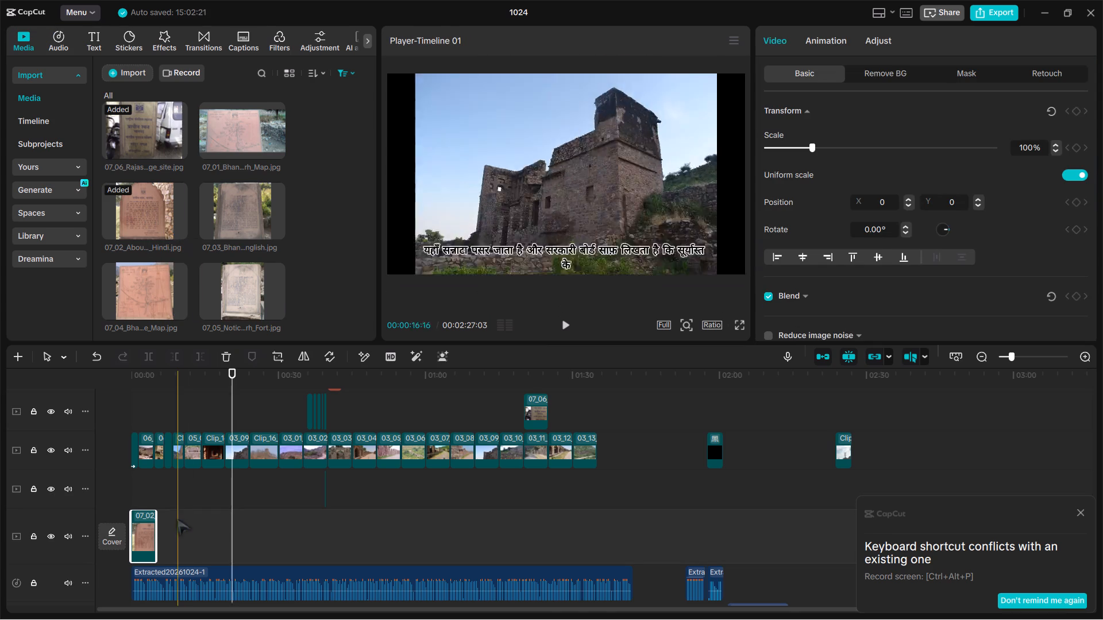
{"action": "left_click_drag", "start_coordinate": [142, 548], "coordinate": [192, 400]}
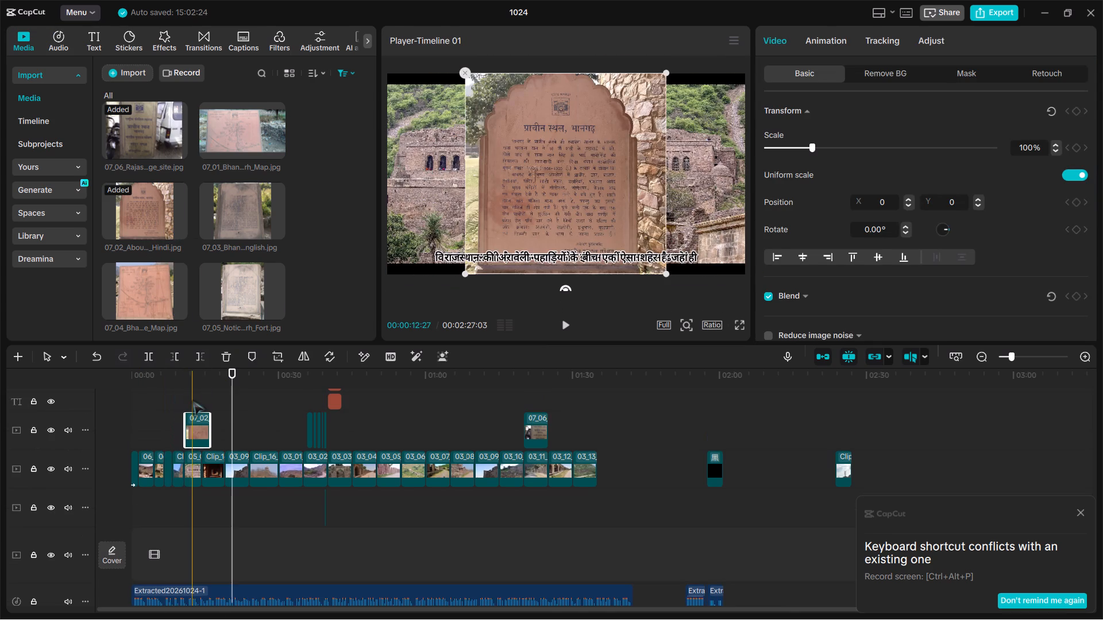
{"action": "scroll", "coordinate": [204, 436], "scroll_direction": "up", "scroll_amount": 1}
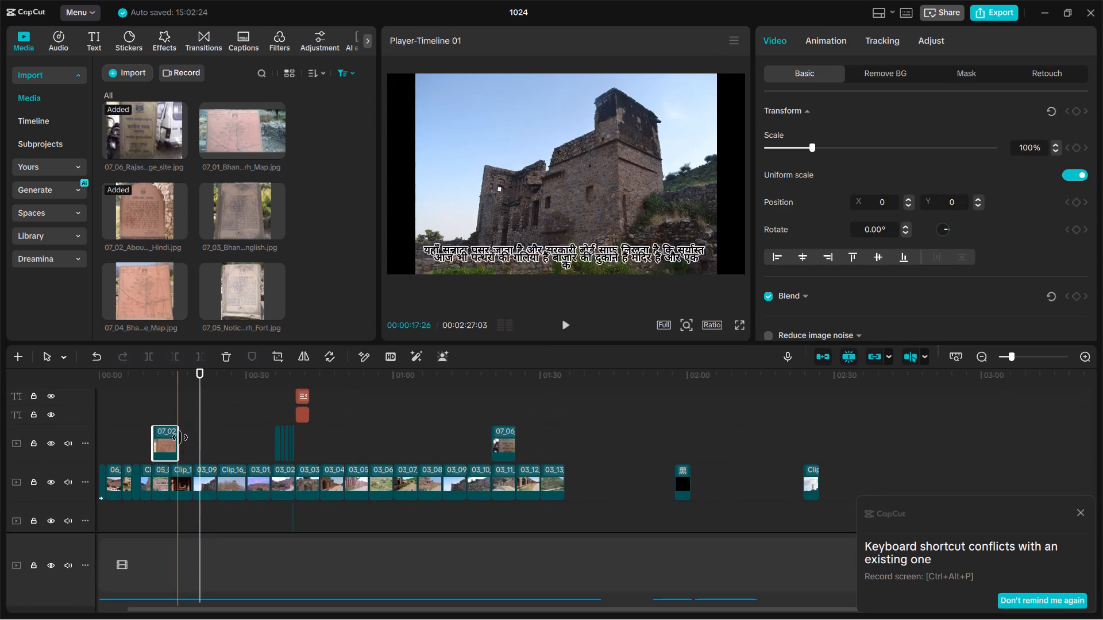
{"action": "left_click_drag", "start_coordinate": [202, 380], "coordinate": [186, 383]}
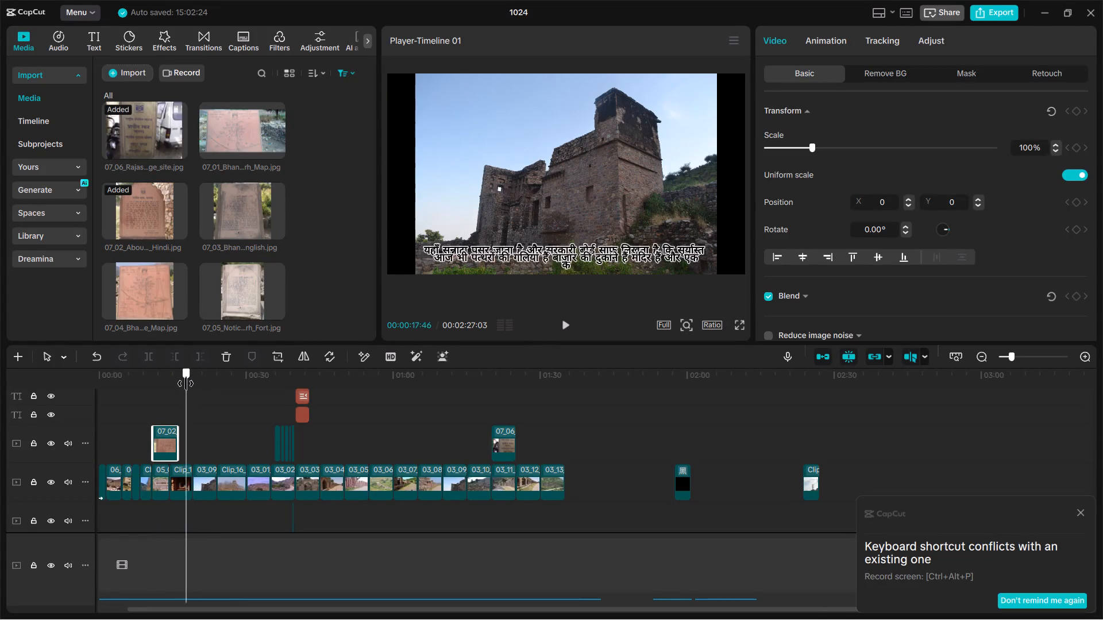
{"action": "left_click_drag", "start_coordinate": [186, 383], "coordinate": [177, 385]}
{"action": "left_click_drag", "start_coordinate": [169, 430], "coordinate": [185, 433]}
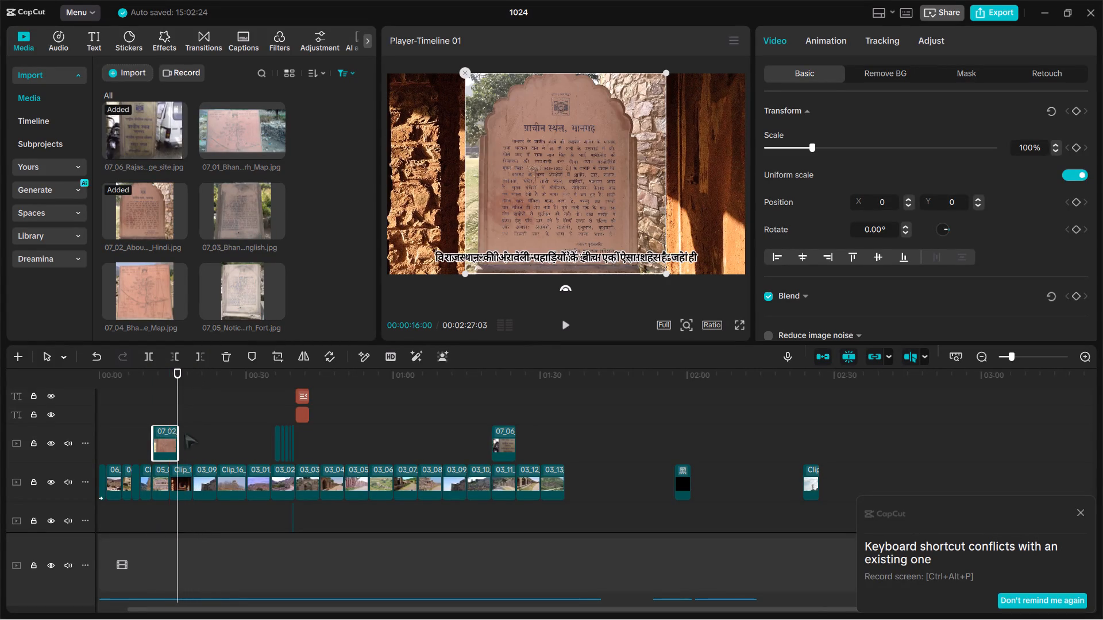
{"action": "left_click_drag", "start_coordinate": [185, 433], "coordinate": [201, 431]}
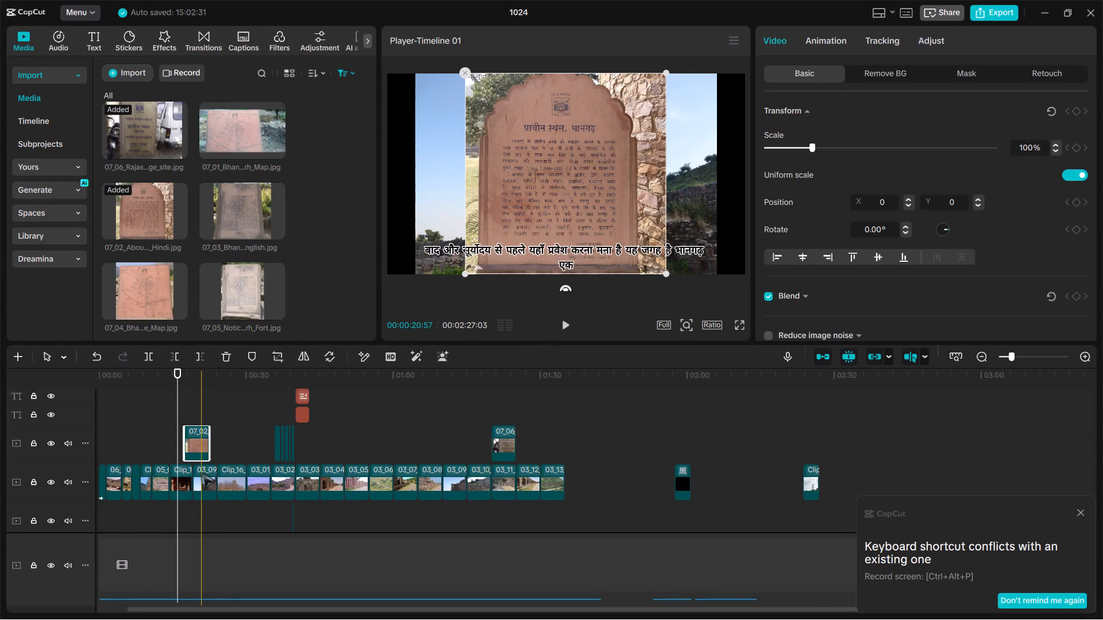
Put the 07_02 Hindi board image into the main track after the corridor clip, moving the 03_09 clip there up to the overlay track.
{"action": "left_click_drag", "start_coordinate": [202, 472], "coordinate": [233, 450]}
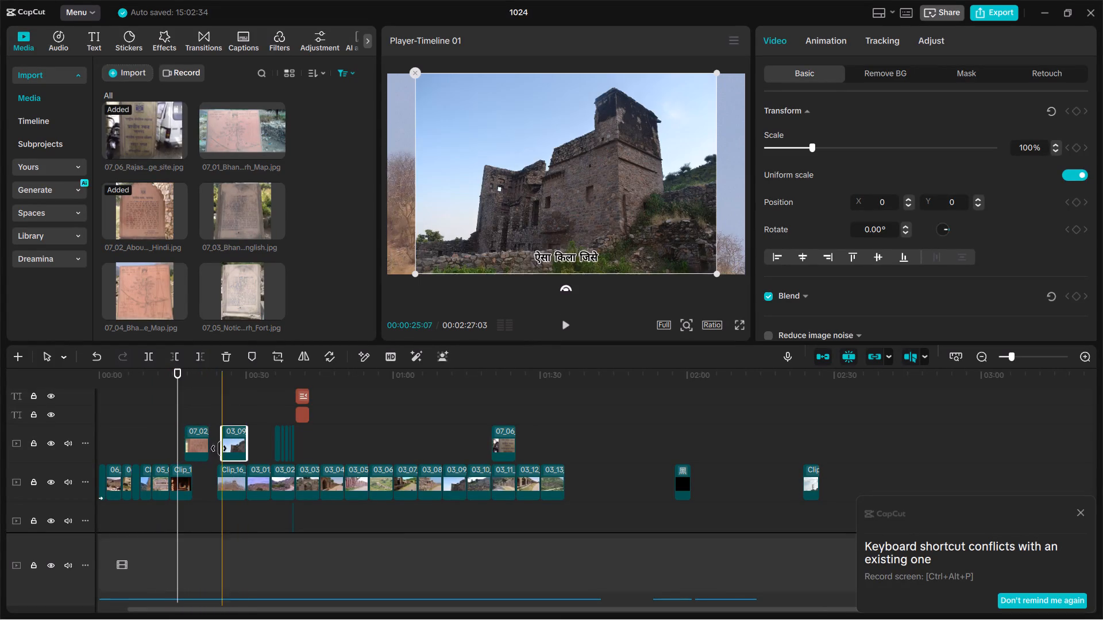
{"action": "left_click_drag", "start_coordinate": [198, 448], "coordinate": [206, 467]}
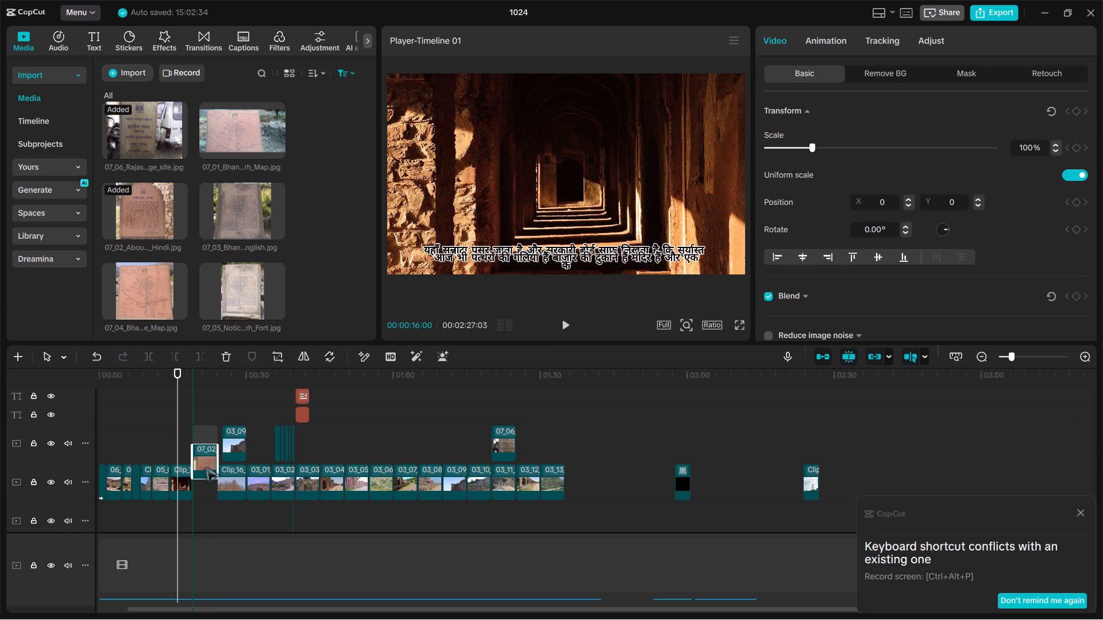
{"action": "left_click_drag", "start_coordinate": [206, 467], "coordinate": [205, 472]}
{"action": "left_click_drag", "start_coordinate": [206, 449], "coordinate": [200, 491]}
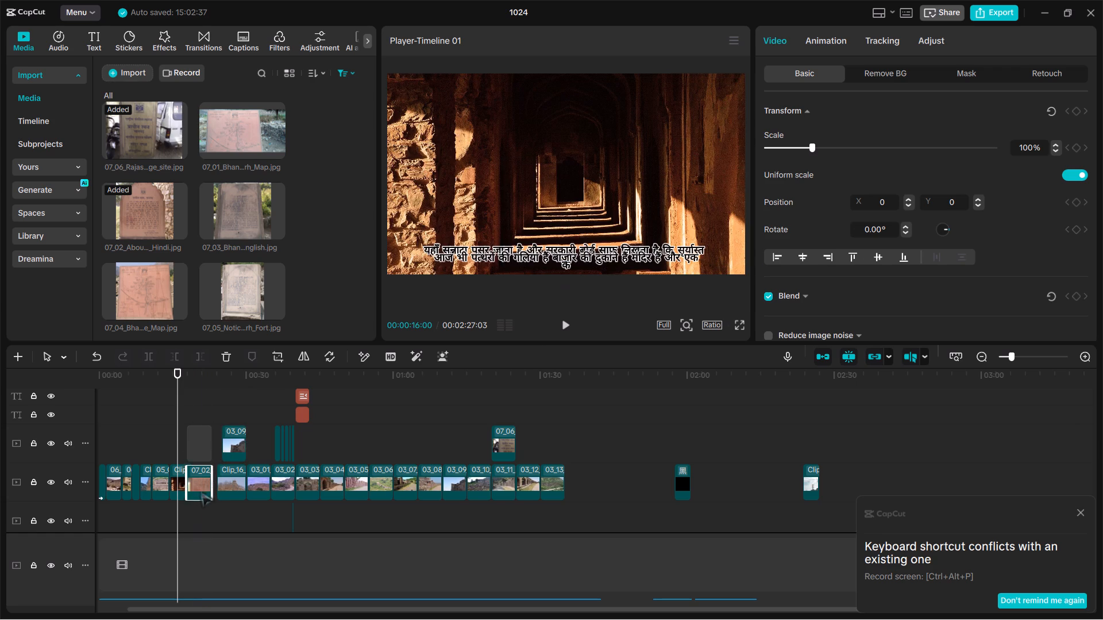
{"action": "left_click_drag", "start_coordinate": [200, 491], "coordinate": [203, 491]}
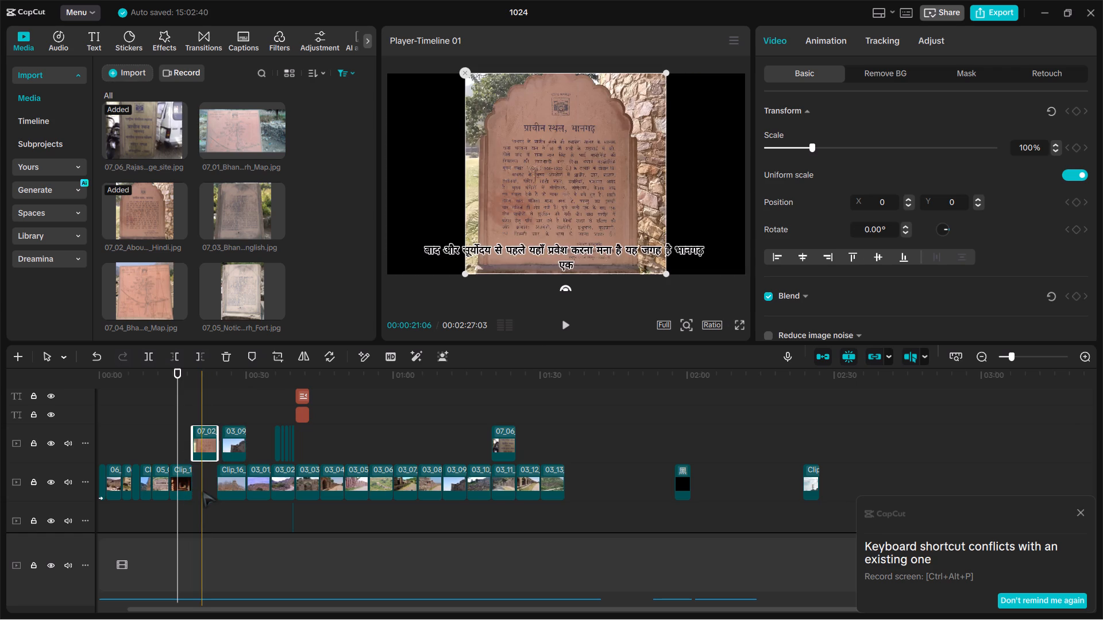
{"action": "left_click_drag", "start_coordinate": [221, 486], "coordinate": [226, 487]}
{"action": "left_click_drag", "start_coordinate": [203, 451], "coordinate": [208, 476]}
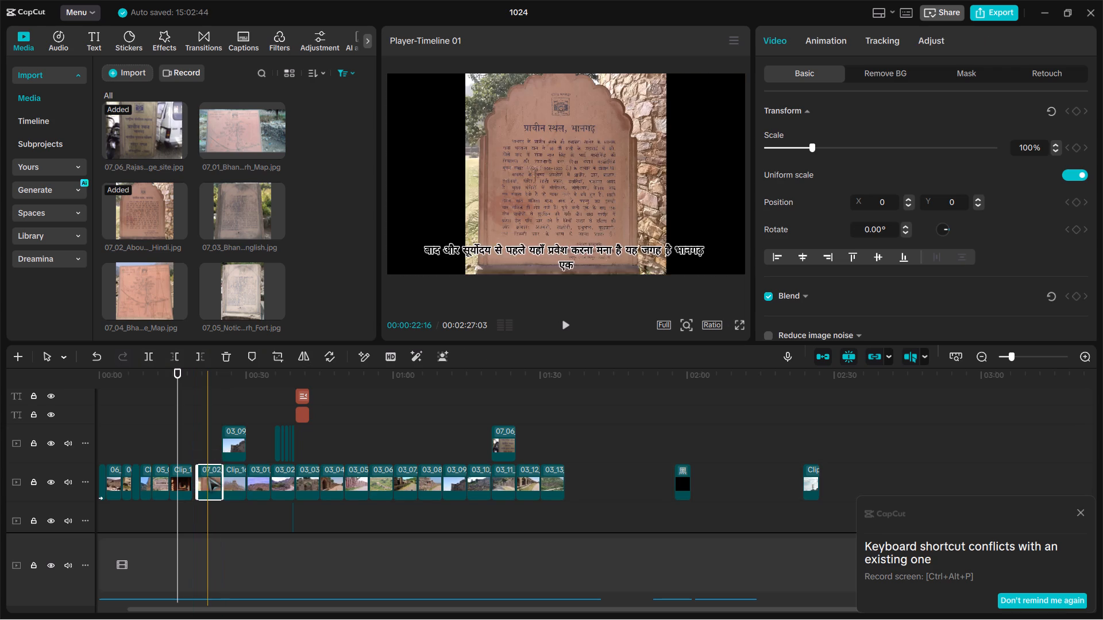
Play back the section leading up to the 07_02 board image and inspect the overlapping captions on the two caption tracks.
{"action": "left_click_drag", "start_coordinate": [176, 392], "coordinate": [173, 391]}
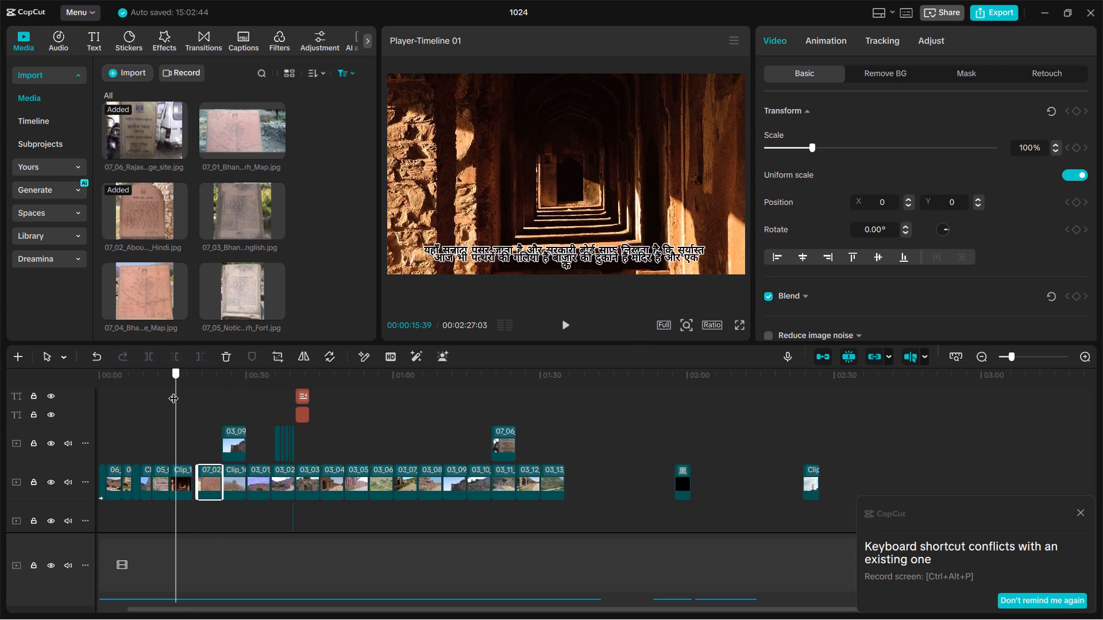
{"action": "left_click_drag", "start_coordinate": [173, 391], "coordinate": [142, 389]}
{"action": "key", "text": "space"}
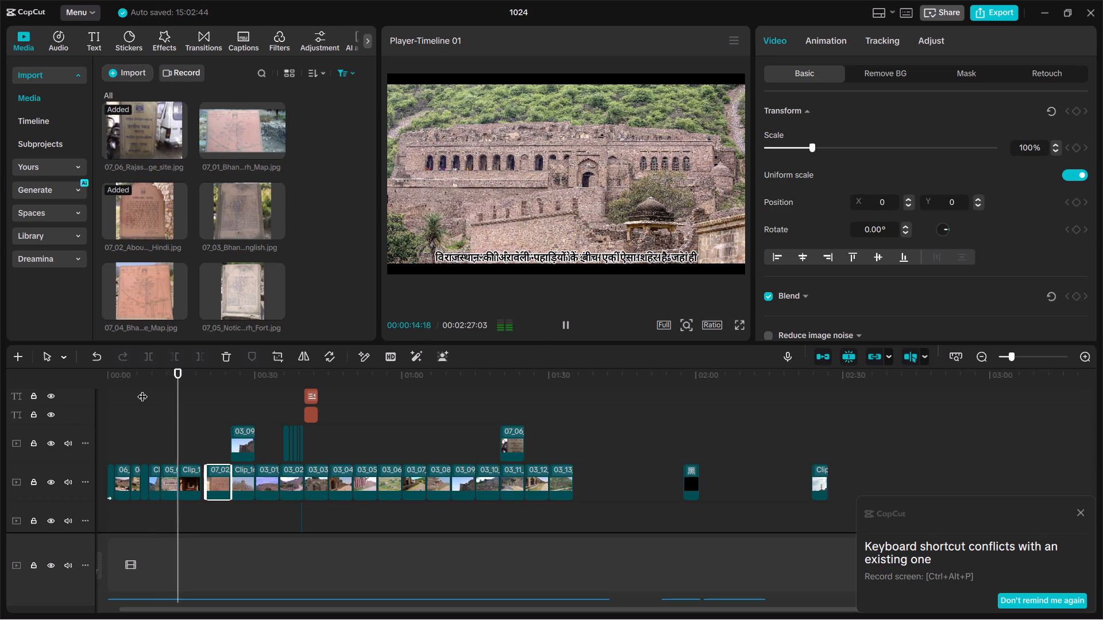
{"action": "key", "text": "space"}
{"action": "key", "text": "space"}
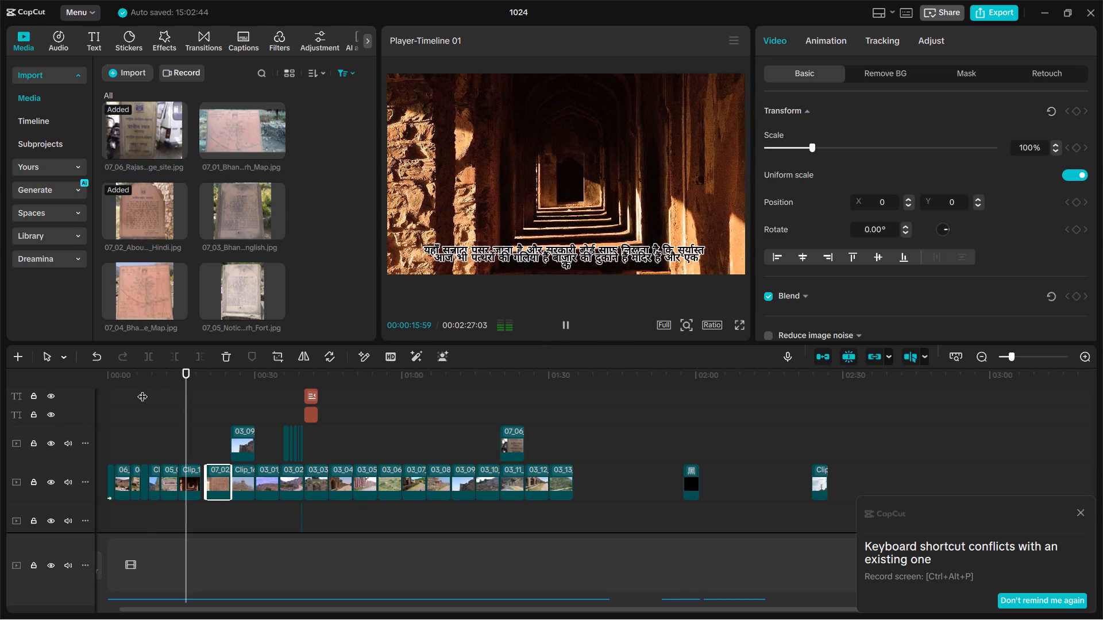
{"action": "key", "text": "space"}
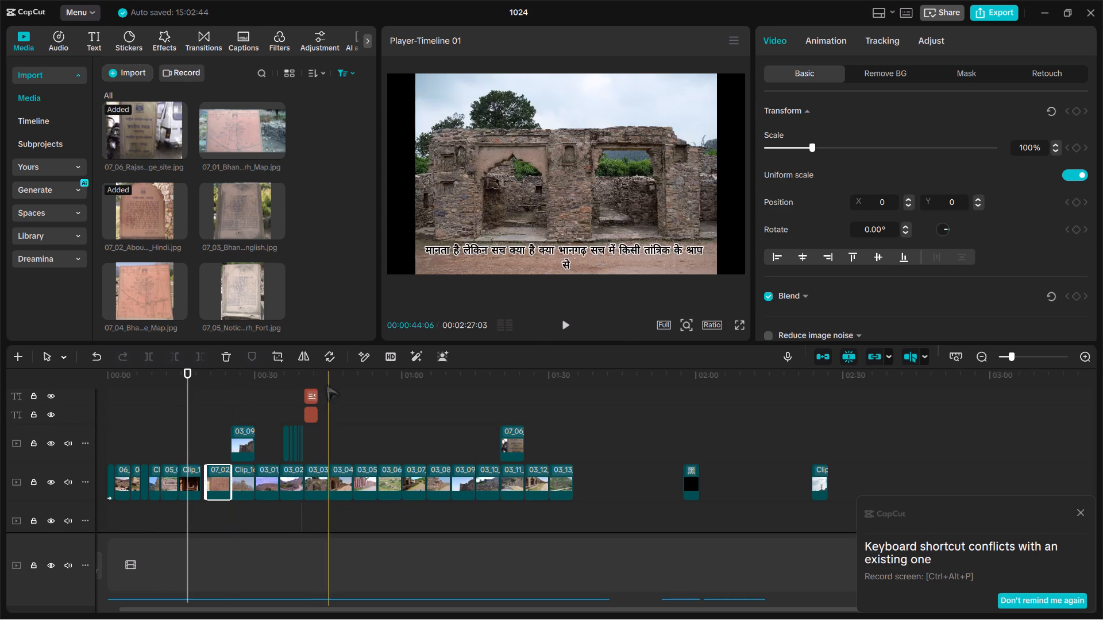
{"action": "scroll", "coordinate": [311, 448], "scroll_direction": "up", "scroll_amount": 2}
{"action": "left_click", "coordinate": [304, 440]}
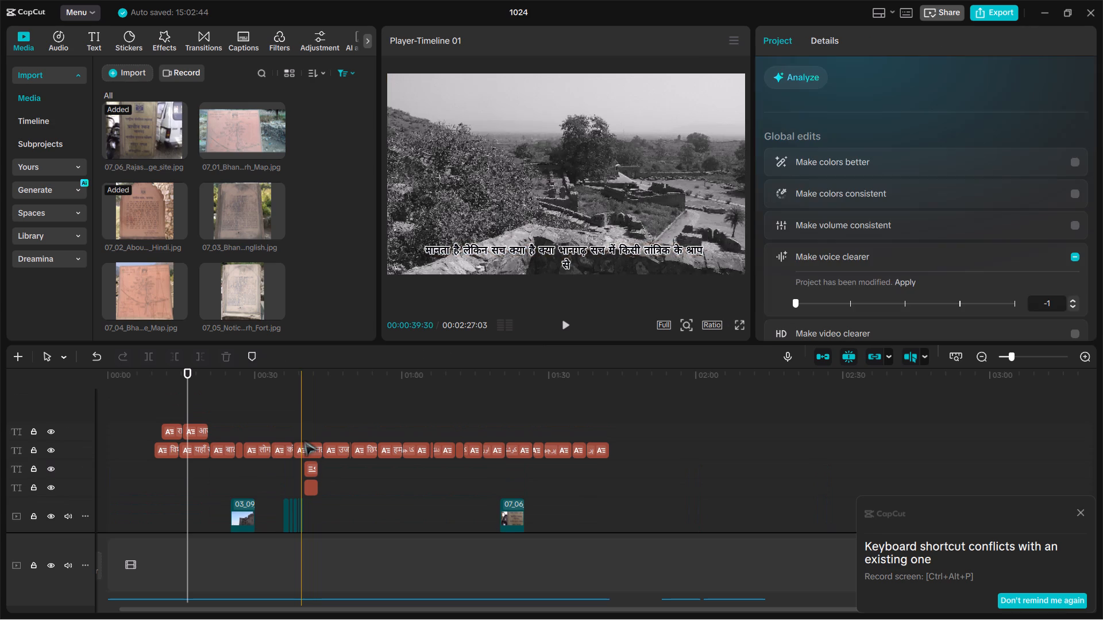
{"action": "left_click", "coordinate": [202, 438]}
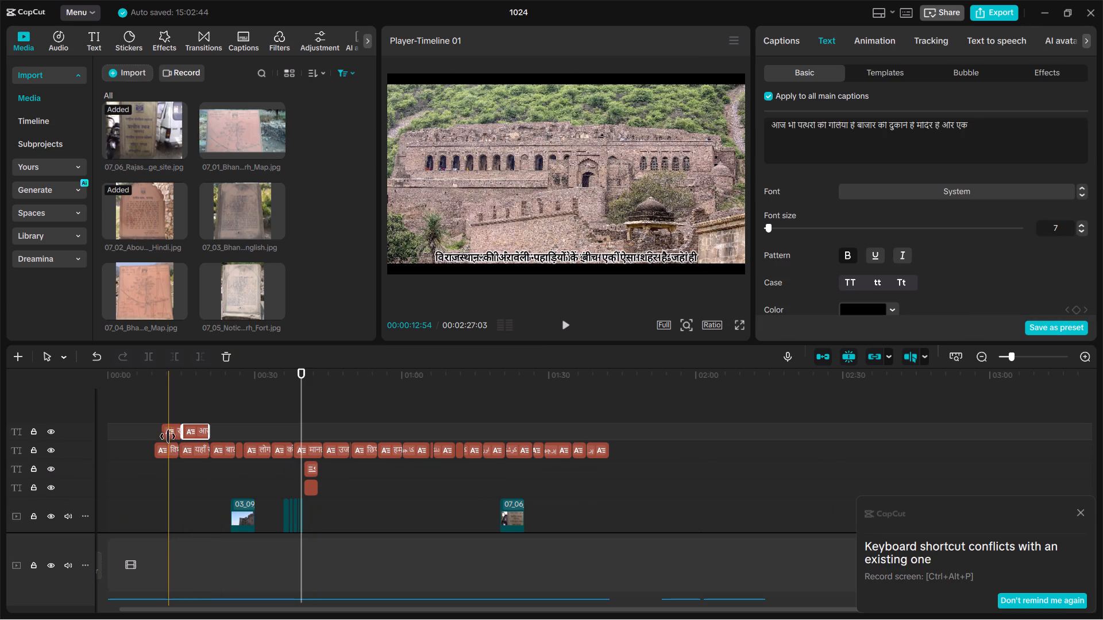
{"action": "left_click", "coordinate": [163, 434]}
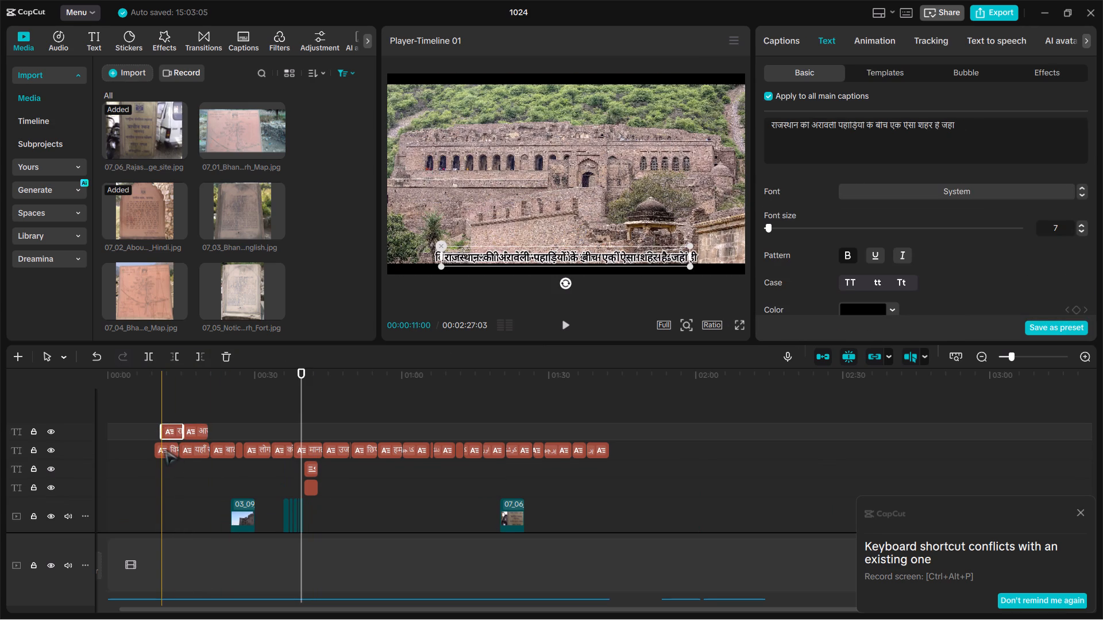
{"action": "left_click", "coordinate": [165, 449]}
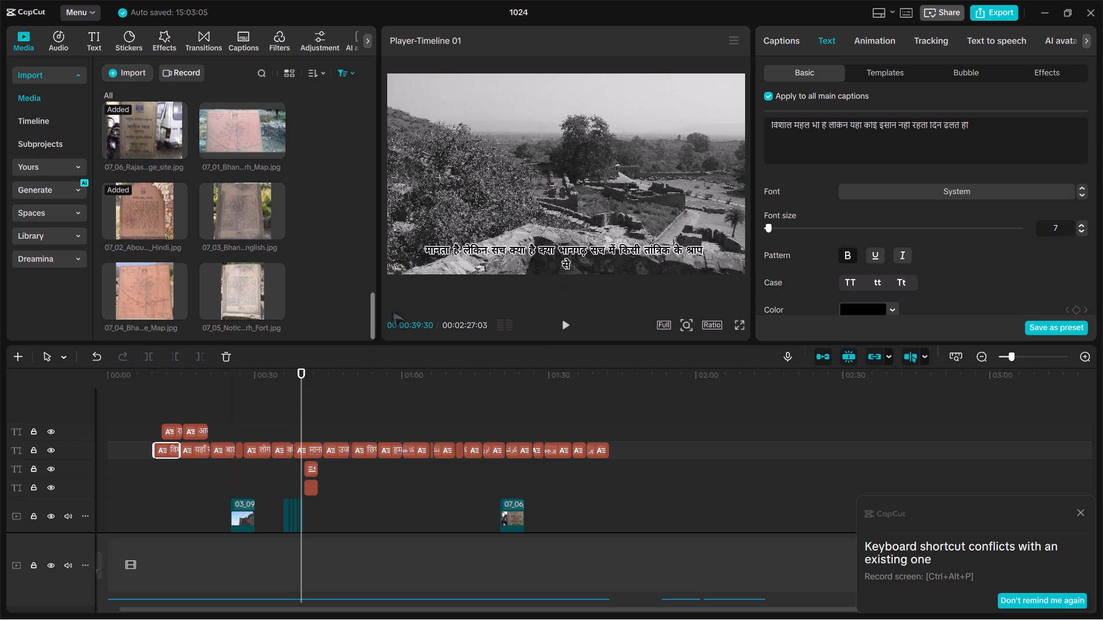
{"action": "left_click_drag", "start_coordinate": [317, 398], "coordinate": [219, 416]}
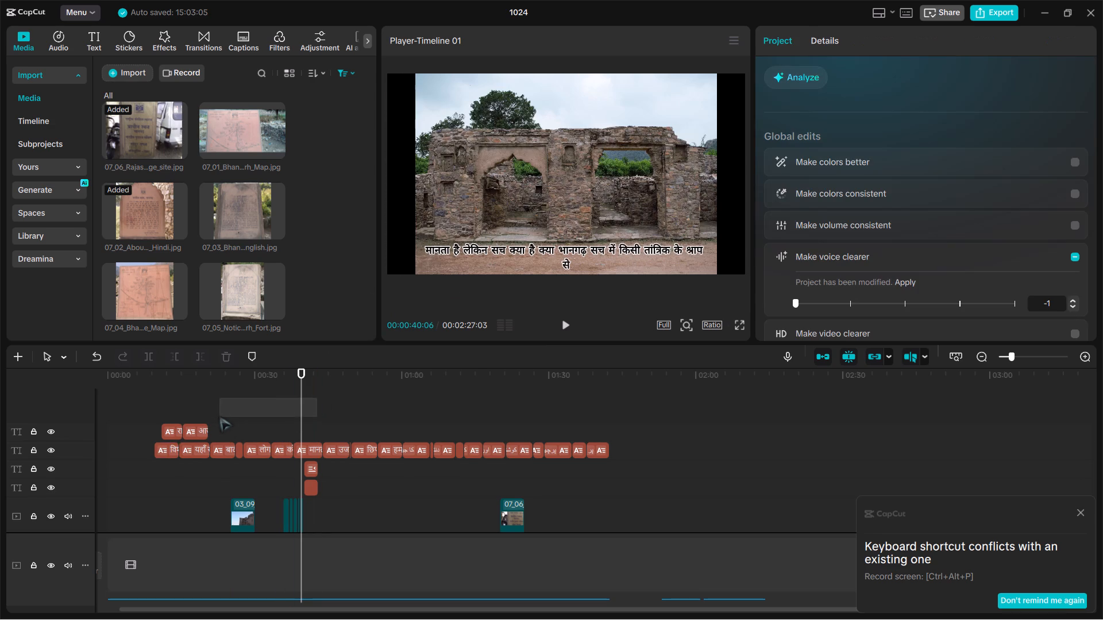
{"action": "left_click", "coordinate": [209, 405]}
Move the captions slightly higher over the picture and enlarge them at about 13 s, applying the changes to all main captions.
{"action": "left_click", "coordinate": [171, 381]}
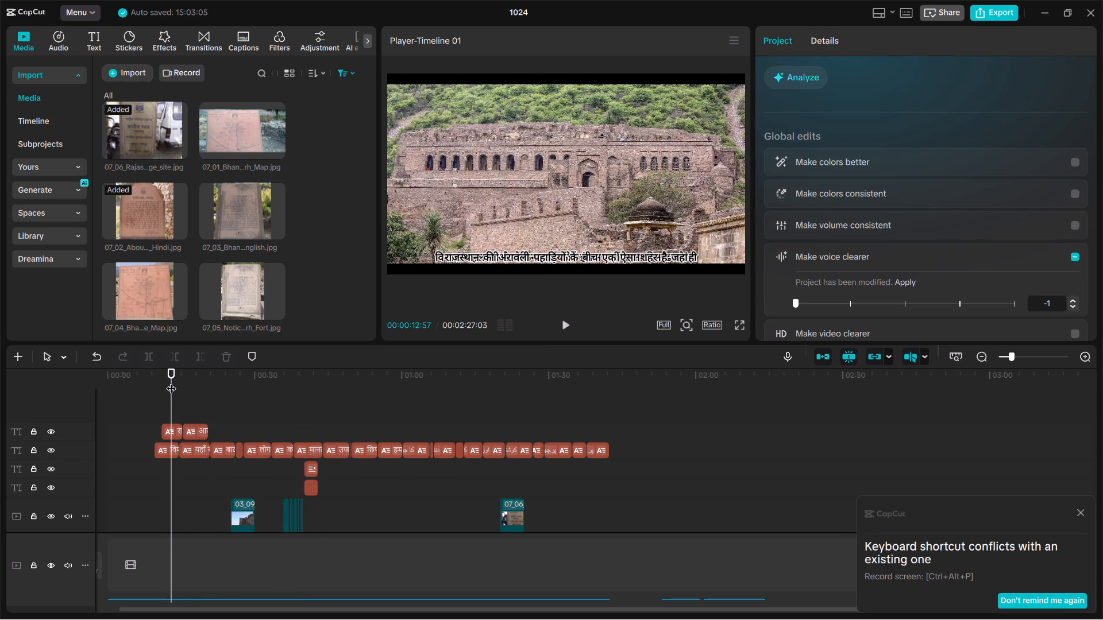
{"action": "left_click", "coordinate": [448, 251]}
{"action": "left_click_drag", "start_coordinate": [448, 251], "coordinate": [444, 224]}
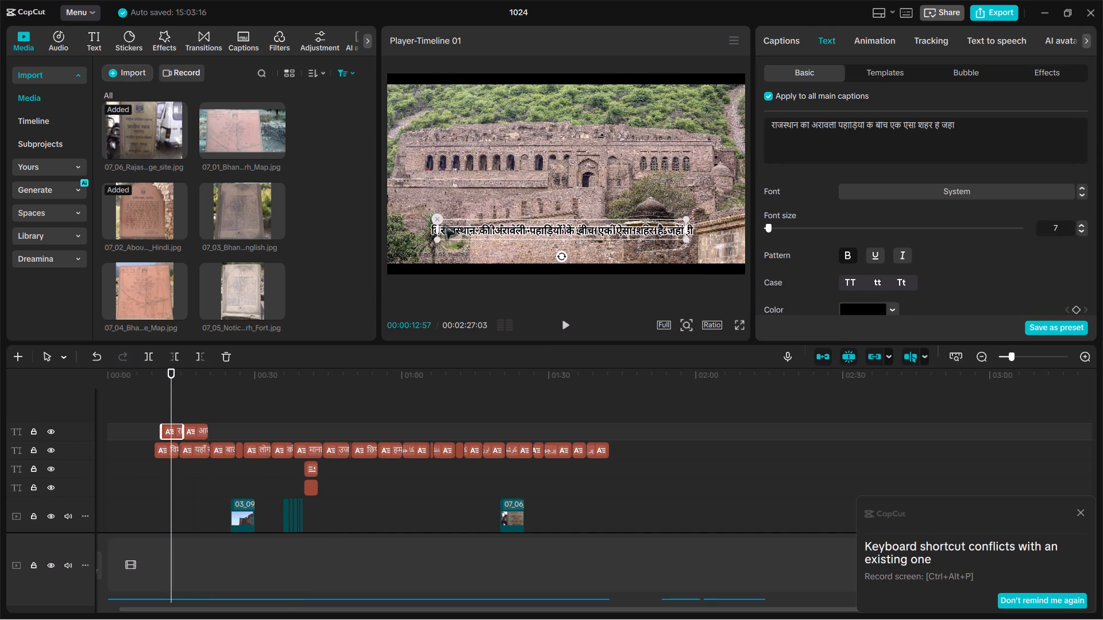
{"action": "left_click", "coordinate": [444, 224]}
{"action": "left_click_drag", "start_coordinate": [444, 224], "coordinate": [441, 252]}
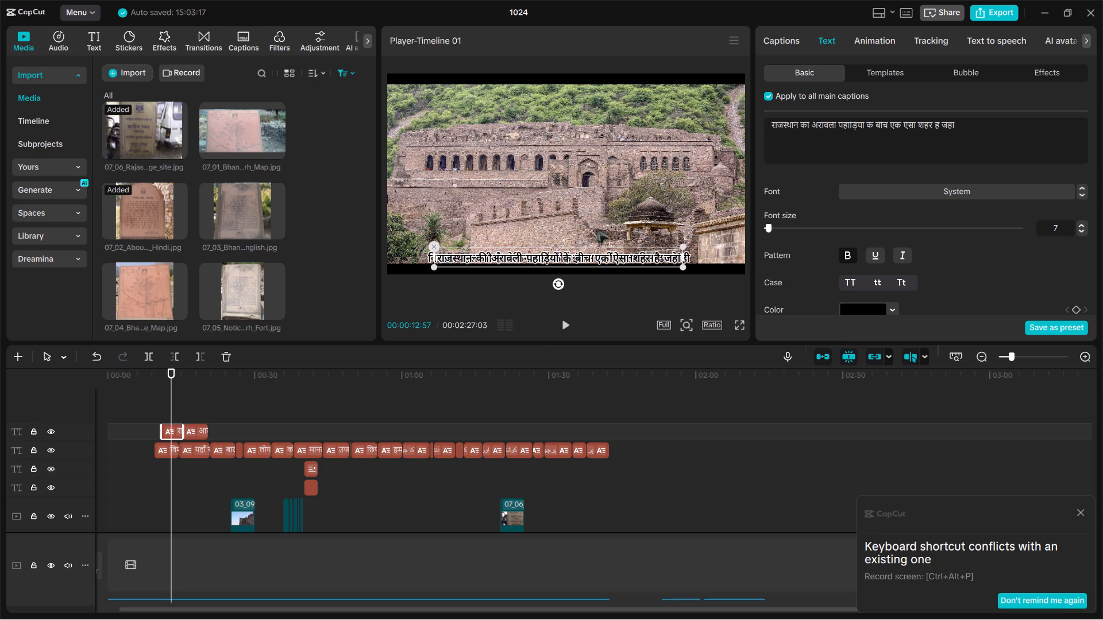
{"action": "left_click", "coordinate": [681, 244]}
{"action": "left_click_drag", "start_coordinate": [684, 242], "coordinate": [687, 293]}
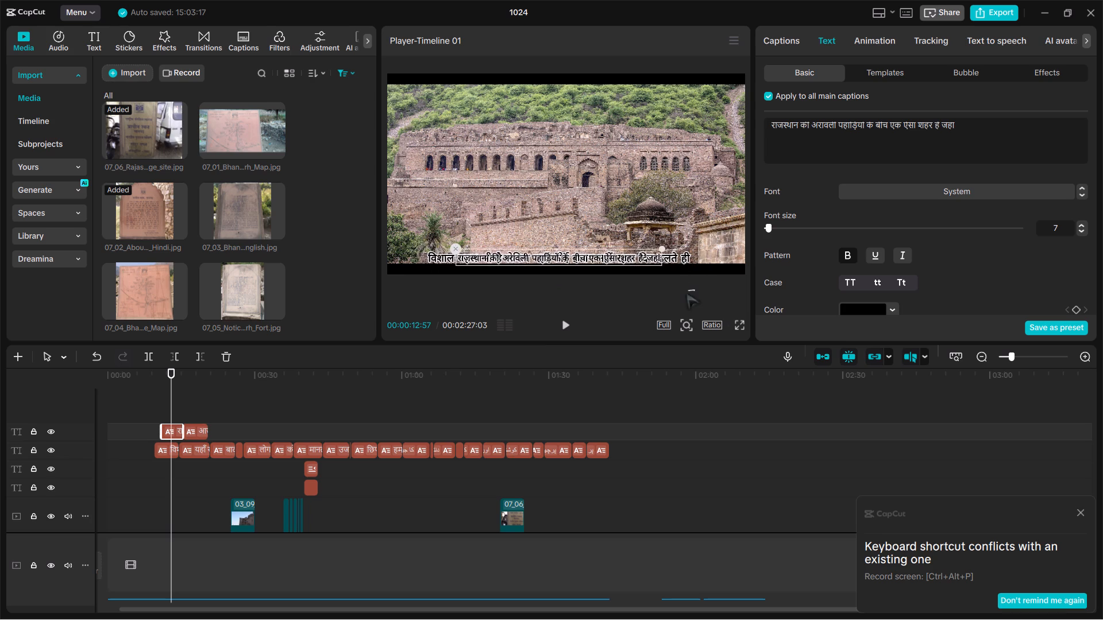
{"action": "left_click_drag", "start_coordinate": [687, 293], "coordinate": [673, 254]}
{"action": "left_click_drag", "start_coordinate": [649, 250], "coordinate": [647, 228]}
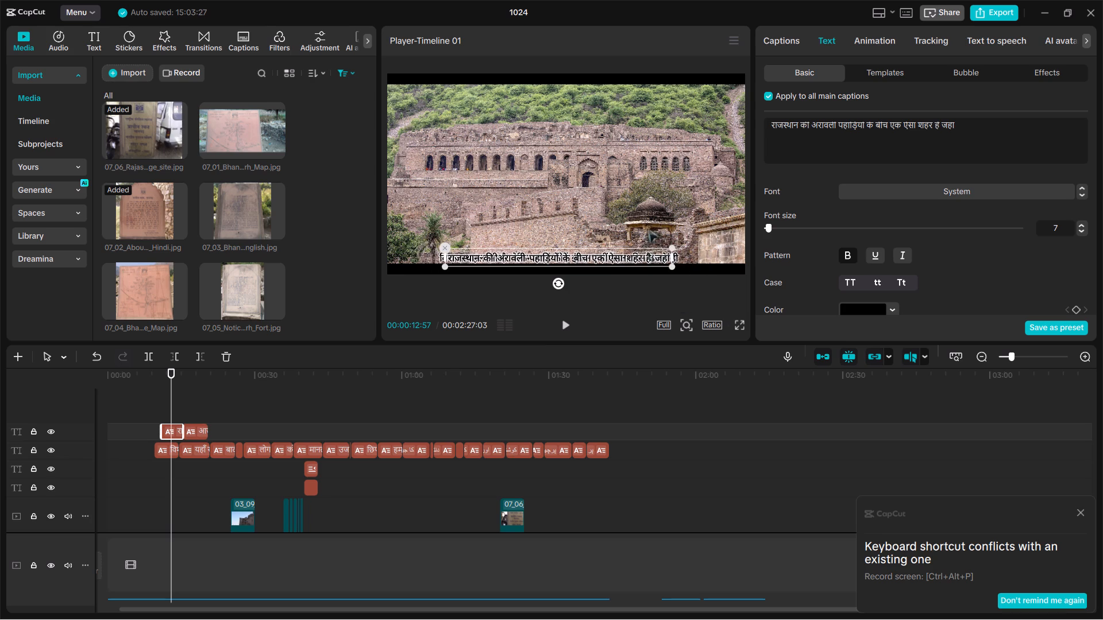
{"action": "left_click_drag", "start_coordinate": [647, 228], "coordinate": [647, 223]}
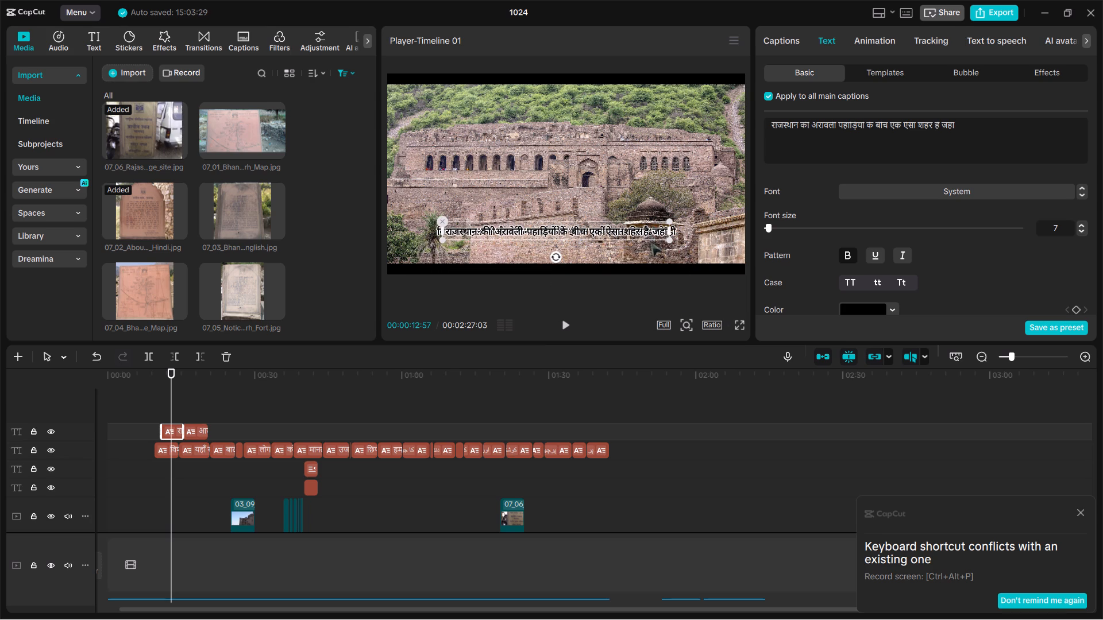
{"action": "left_click_drag", "start_coordinate": [665, 239], "coordinate": [692, 272]}
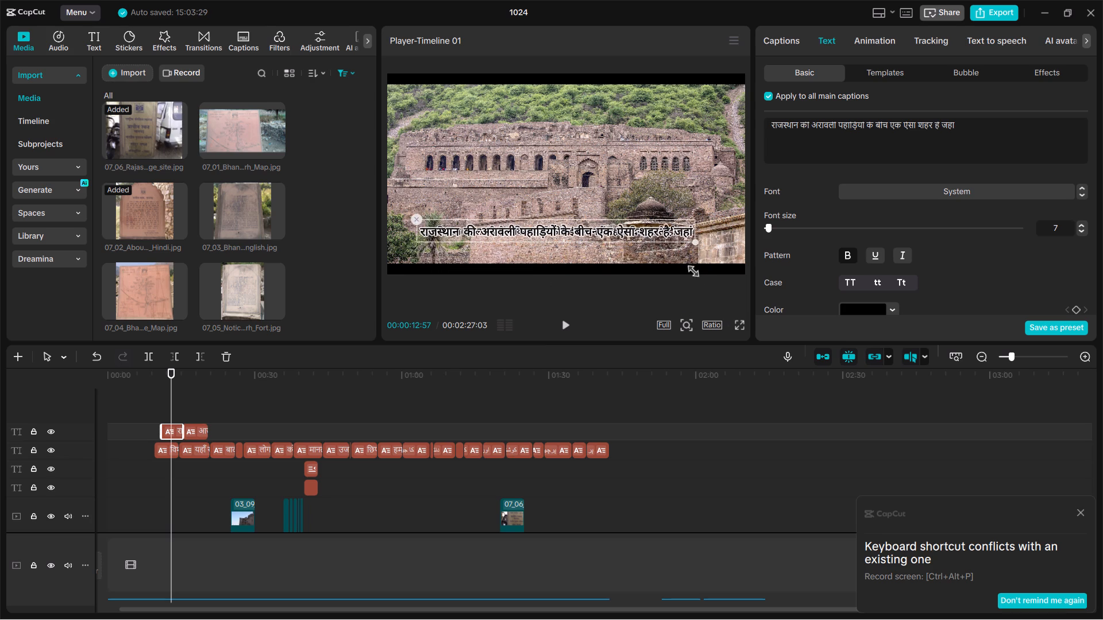
{"action": "left_click_drag", "start_coordinate": [692, 272], "coordinate": [700, 278]}
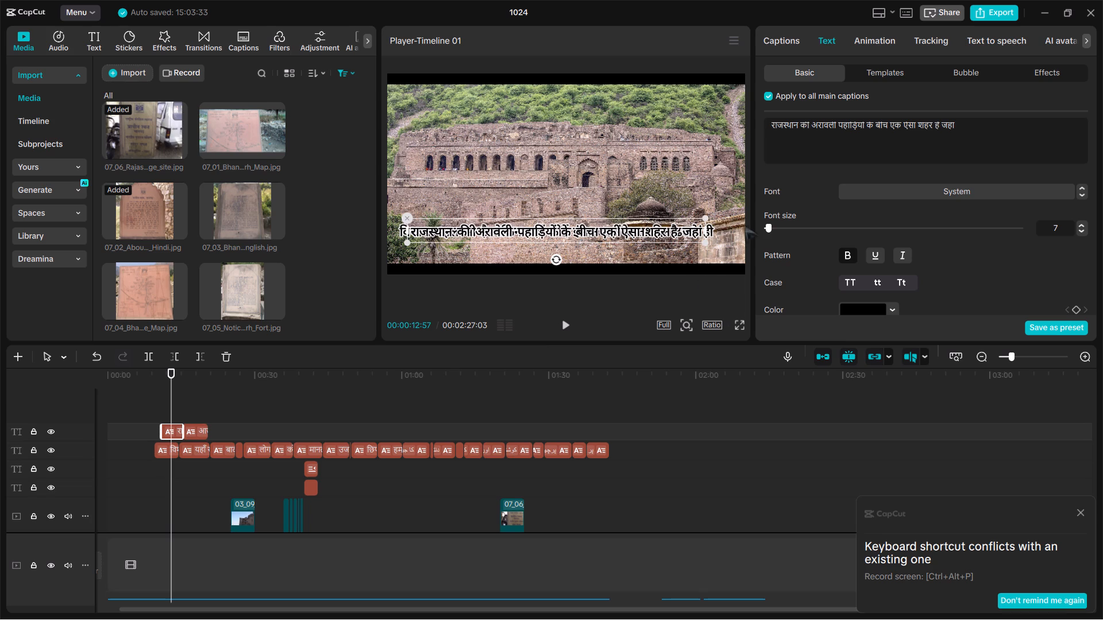
Delete the first caption, beginning "राजस्थान की अरावली", from the upper caption track.
{"action": "key", "text": "BackSpace"}
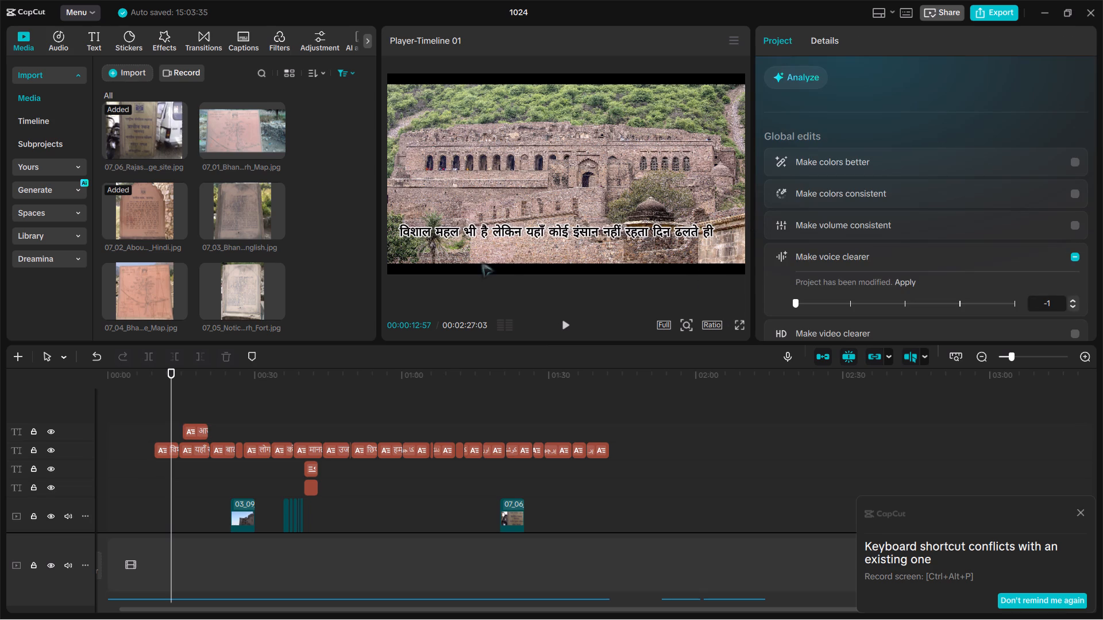
Play back the video's opening from the start.
{"action": "left_click_drag", "start_coordinate": [169, 375], "coordinate": [68, 364]}
{"action": "key", "text": "space"}
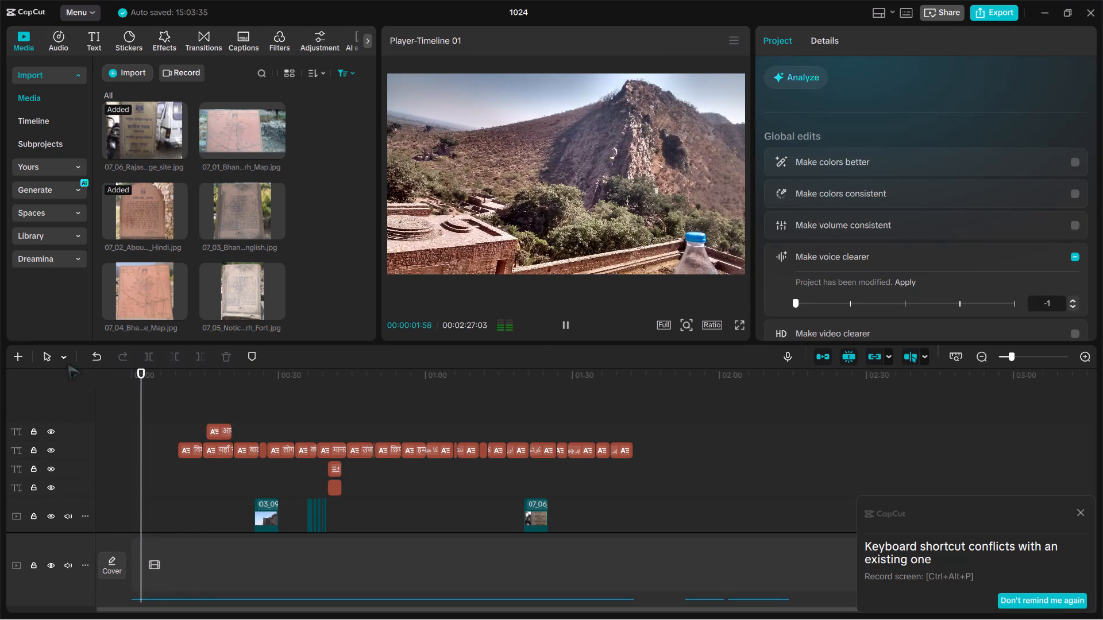
{"action": "scroll", "coordinate": [160, 476], "scroll_direction": "right", "scroll_amount": 3}
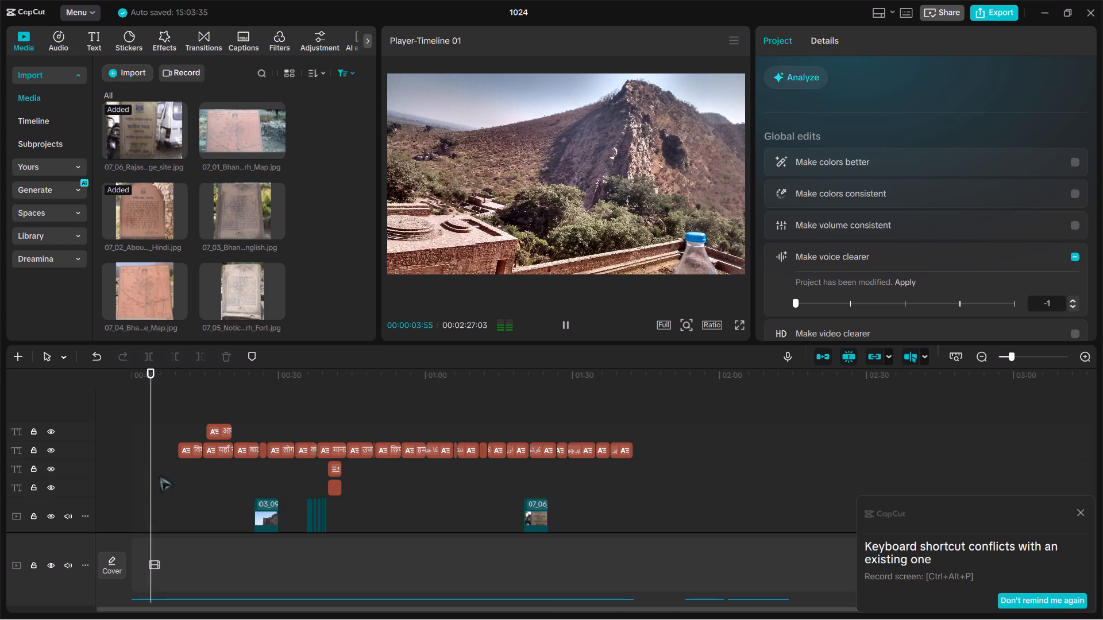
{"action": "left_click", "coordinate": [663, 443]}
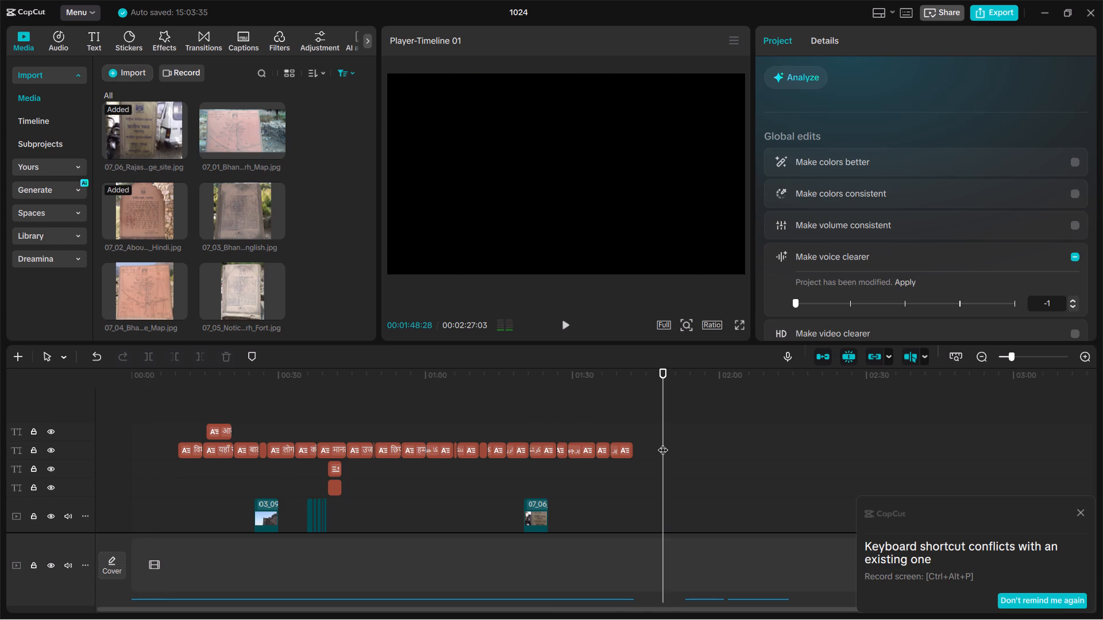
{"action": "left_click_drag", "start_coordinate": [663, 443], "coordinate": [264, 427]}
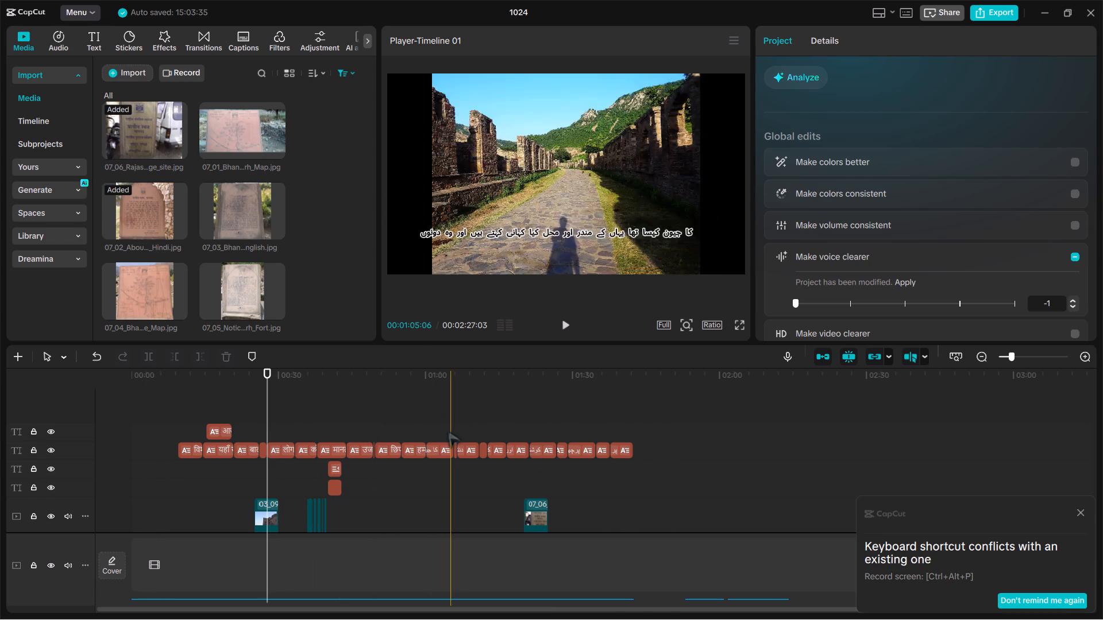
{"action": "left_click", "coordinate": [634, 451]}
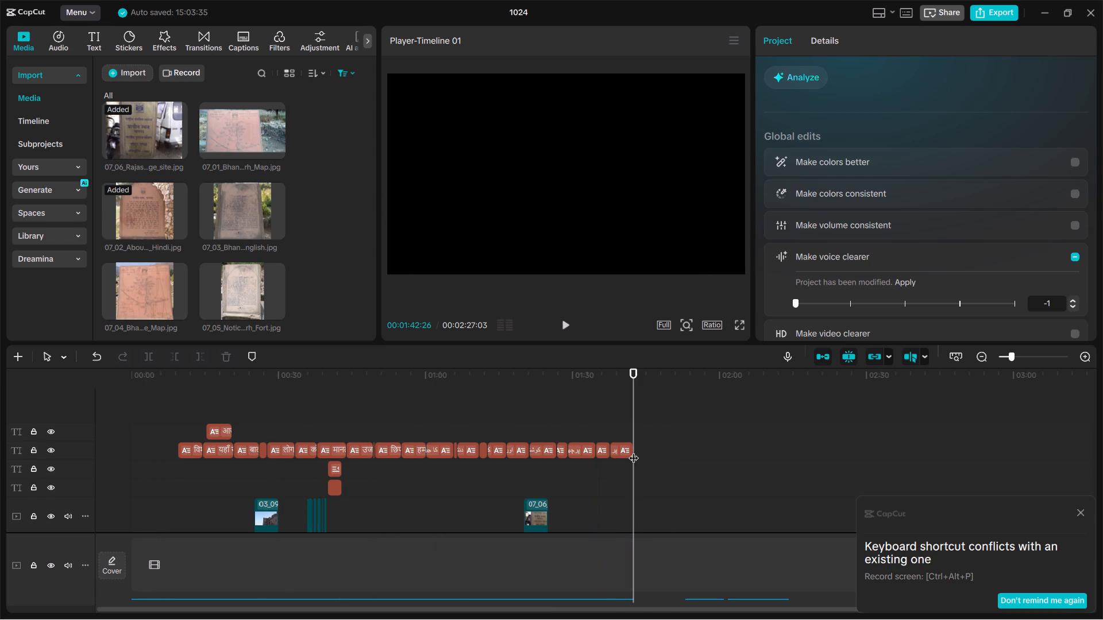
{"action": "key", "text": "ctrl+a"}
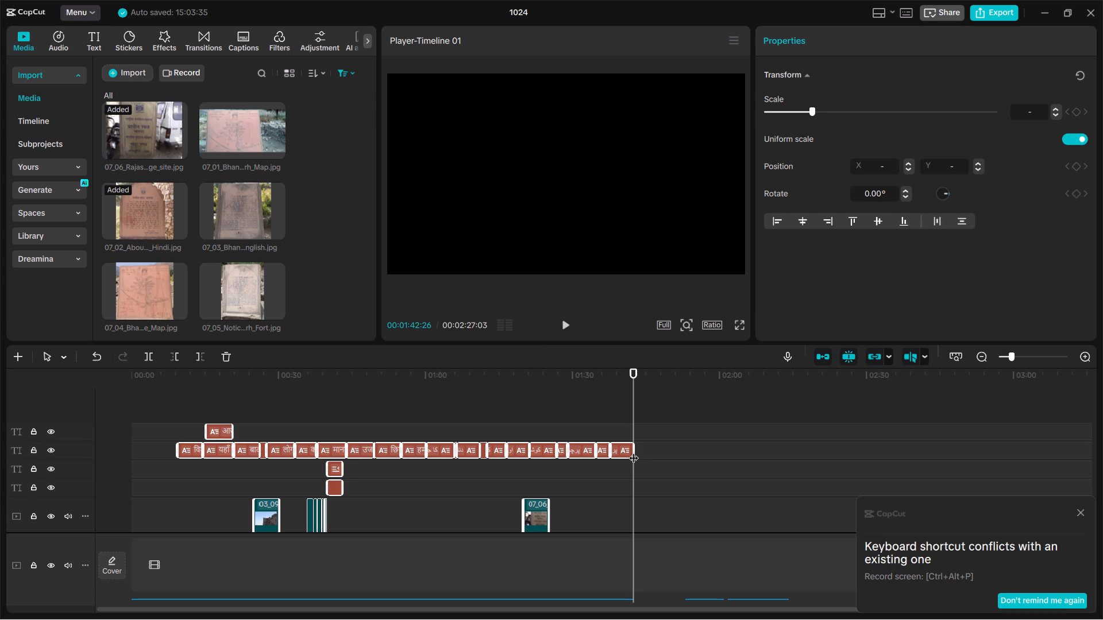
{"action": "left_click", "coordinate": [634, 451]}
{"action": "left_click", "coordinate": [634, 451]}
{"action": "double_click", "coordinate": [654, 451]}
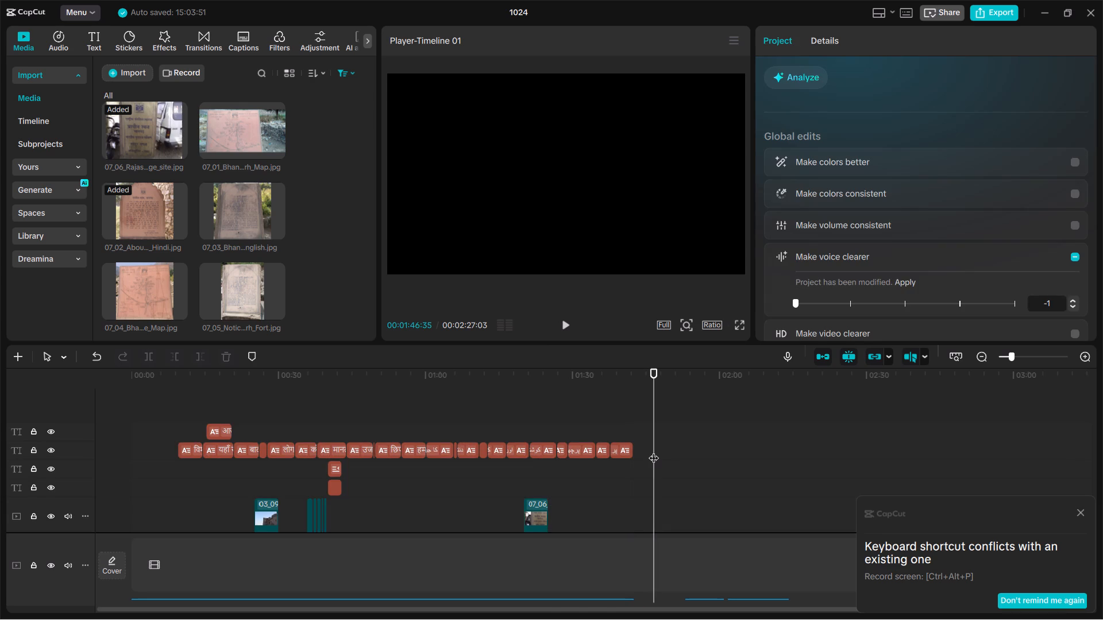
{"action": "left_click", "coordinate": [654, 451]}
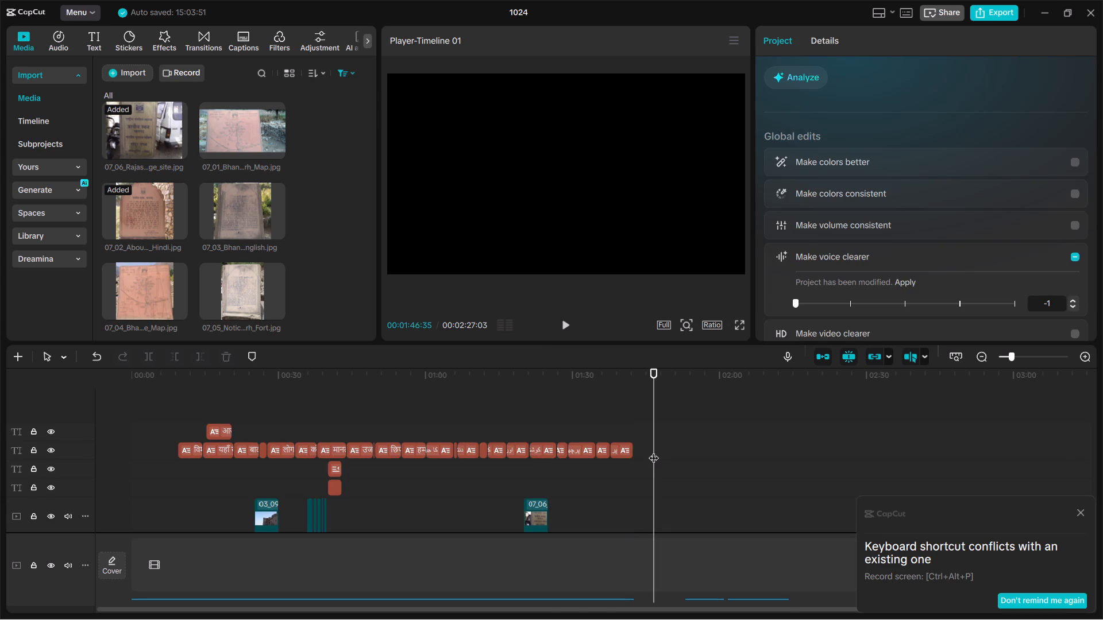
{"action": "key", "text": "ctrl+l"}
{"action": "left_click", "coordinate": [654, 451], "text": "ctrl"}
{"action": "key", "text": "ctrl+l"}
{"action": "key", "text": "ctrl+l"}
Delete the remaining overlapping caption, beginning "आज भी", from the upper caption track.
{"action": "left_click", "coordinate": [630, 442]}
{"action": "left_click_drag", "start_coordinate": [630, 442], "coordinate": [403, 424]}
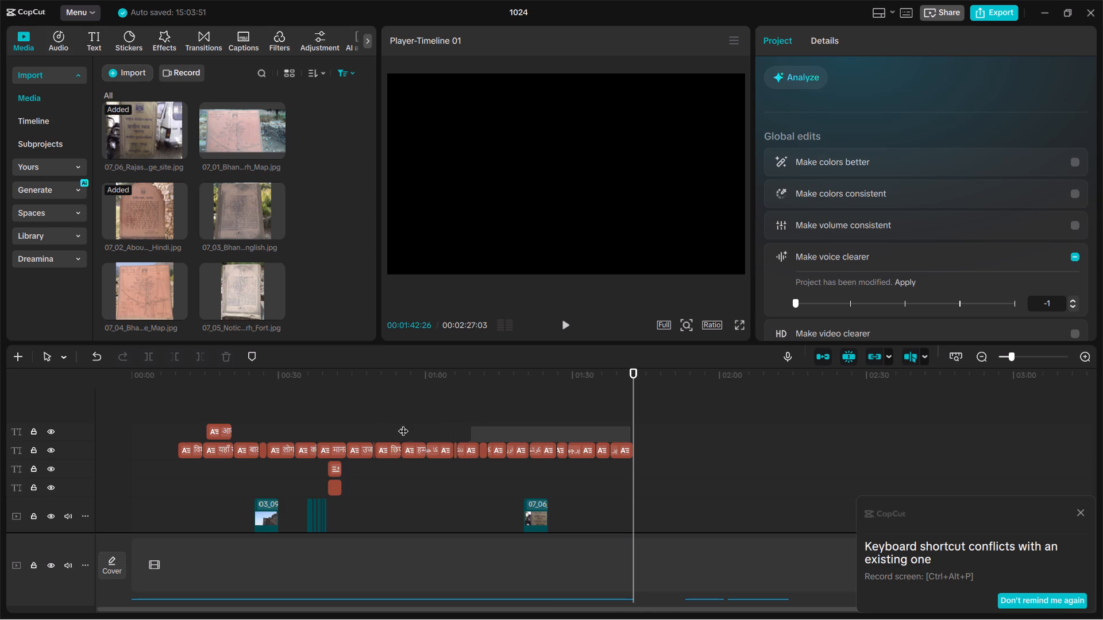
{"action": "left_click_drag", "start_coordinate": [403, 424], "coordinate": [216, 435]}
{"action": "key", "text": "BackSpace"}
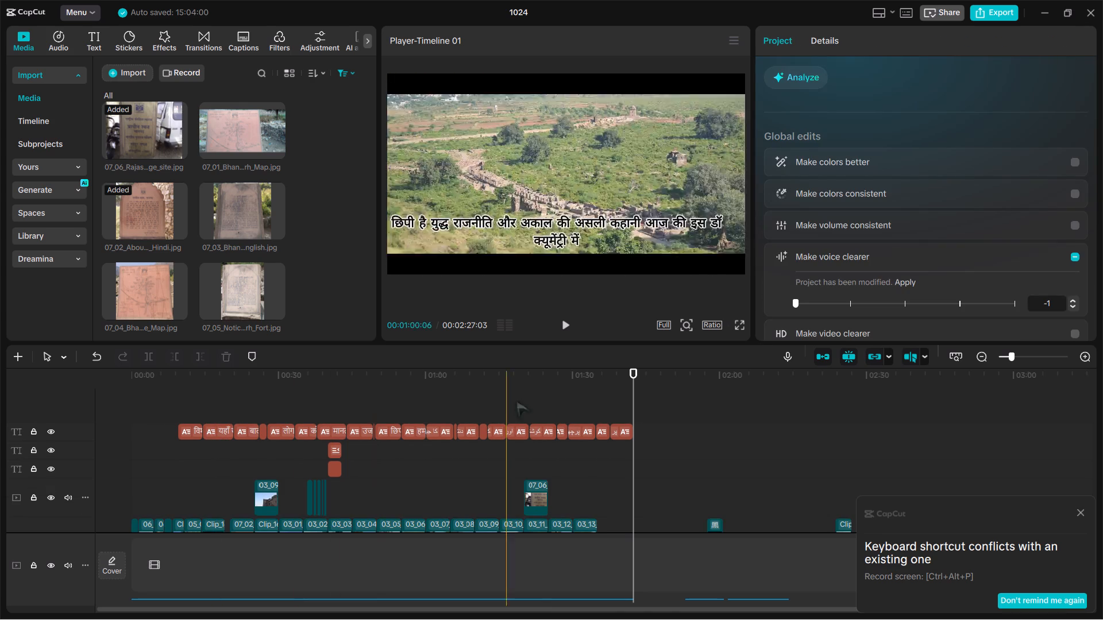
Delete all the remaining auto-detected captions, from about 10 s to 1:42, from the top caption track.
{"action": "left_click_drag", "start_coordinate": [676, 418], "coordinate": [355, 427]}
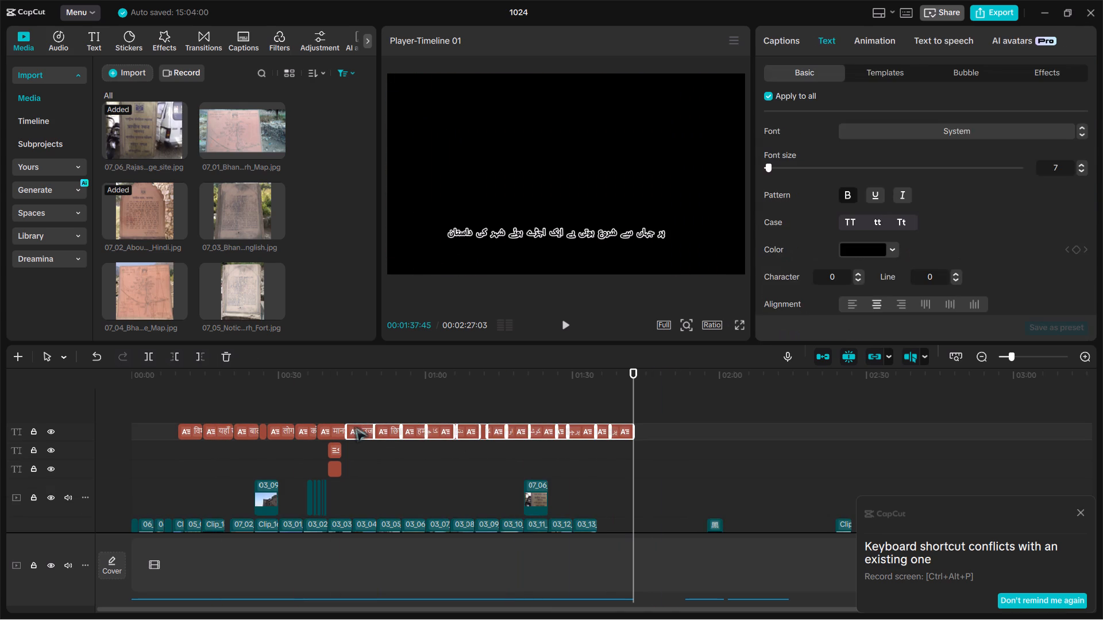
{"action": "key", "text": "BackSpace"}
{"action": "key", "text": "BackSpace"}
{"action": "left_click", "coordinate": [355, 427]}
{"action": "left_click_drag", "start_coordinate": [355, 427], "coordinate": [175, 424]}
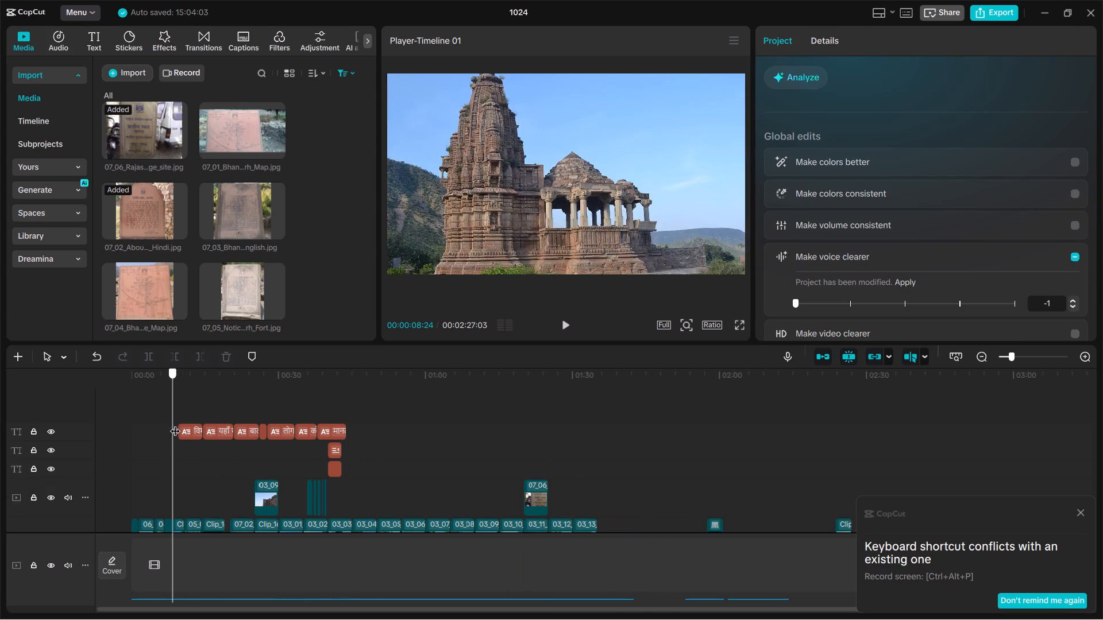
{"action": "left_click_drag", "start_coordinate": [175, 424], "coordinate": [166, 423]}
{"action": "left_click_drag", "start_coordinate": [166, 423], "coordinate": [400, 420]}
{"action": "left_click_drag", "start_coordinate": [400, 420], "coordinate": [255, 420]}
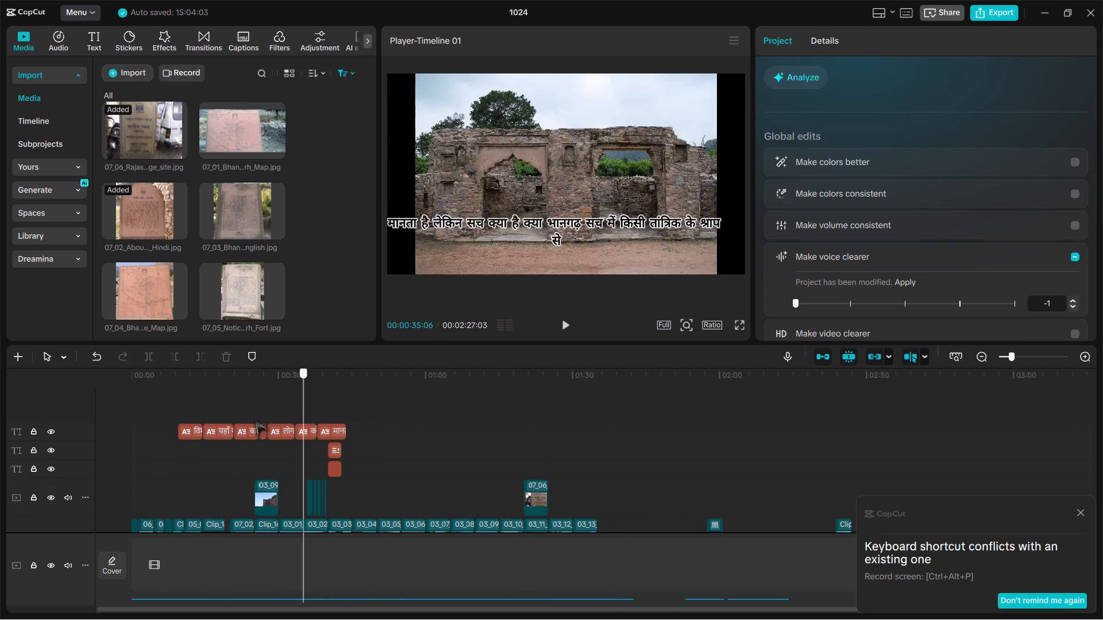
{"action": "left_click_drag", "start_coordinate": [255, 420], "coordinate": [257, 405]}
{"action": "left_click_drag", "start_coordinate": [358, 430], "coordinate": [205, 409]}
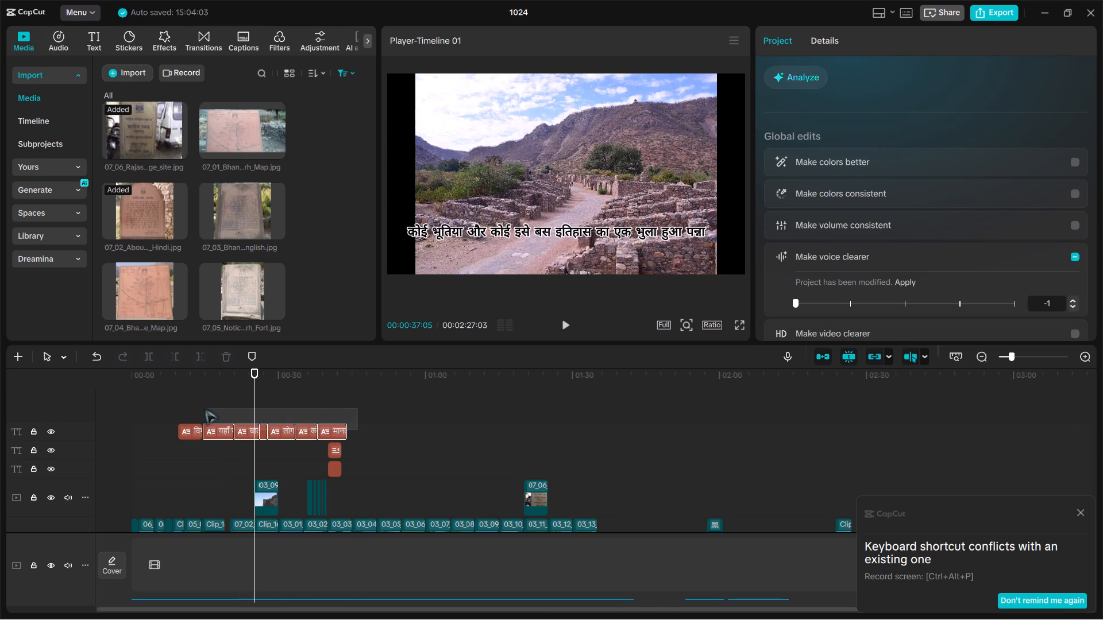
{"action": "left_click_drag", "start_coordinate": [205, 409], "coordinate": [173, 412]}
{"action": "key", "text": "BackSpace"}
{"action": "key", "text": "BackSpace"}
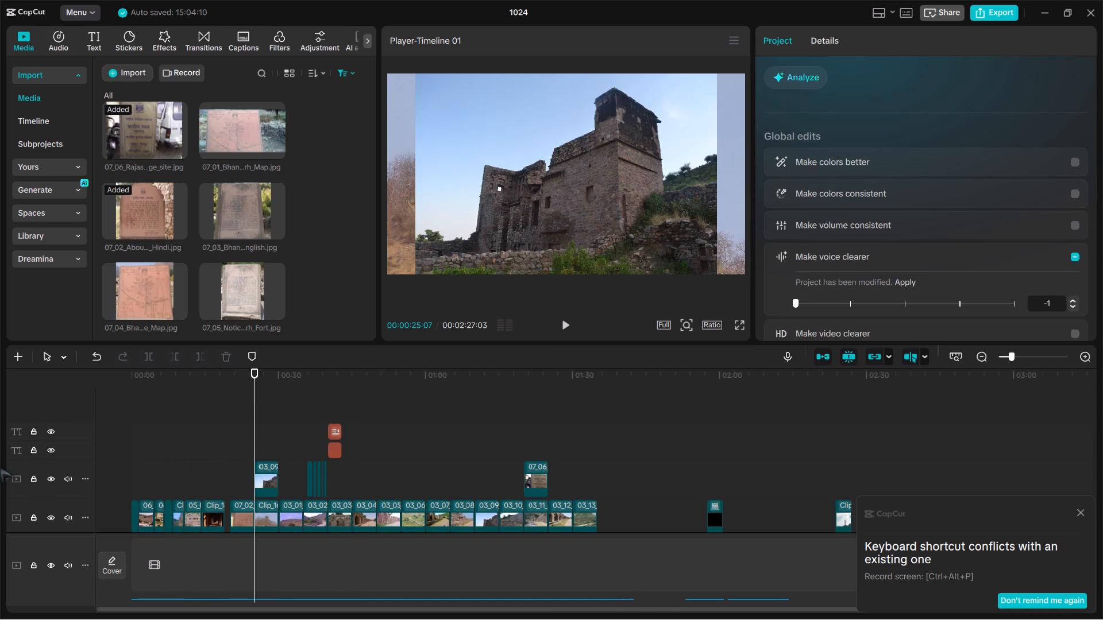
Move the 07_02 Hindi board image slightly earlier on the video track to about 19 s, against the preceding clip.
{"action": "key", "text": "space"}
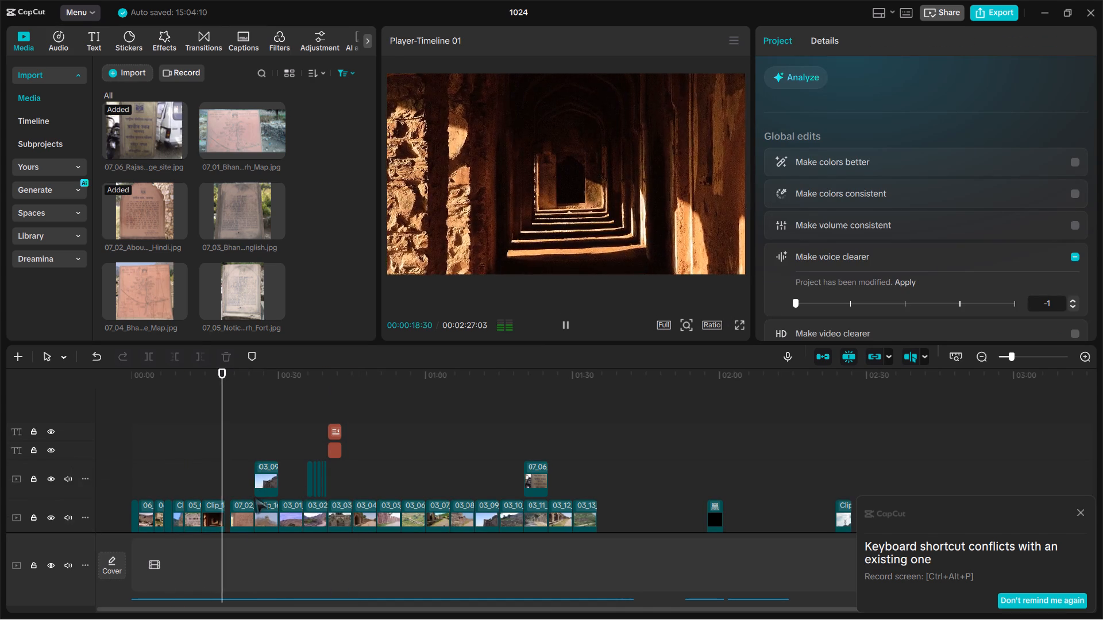
{"action": "key", "text": "space"}
{"action": "left_click_drag", "start_coordinate": [239, 522], "coordinate": [232, 522]}
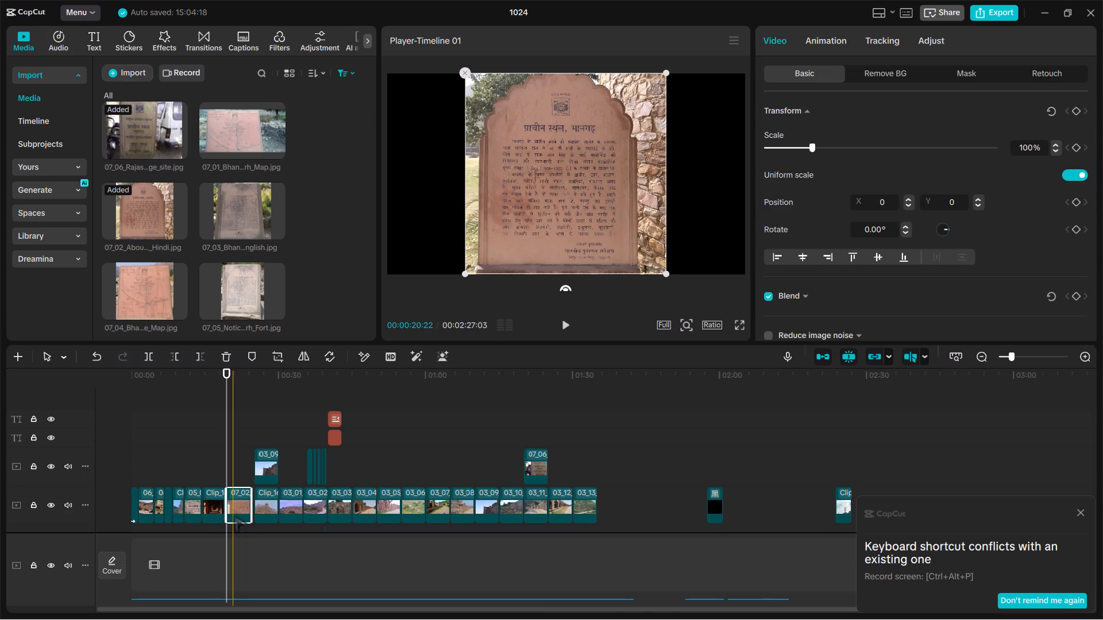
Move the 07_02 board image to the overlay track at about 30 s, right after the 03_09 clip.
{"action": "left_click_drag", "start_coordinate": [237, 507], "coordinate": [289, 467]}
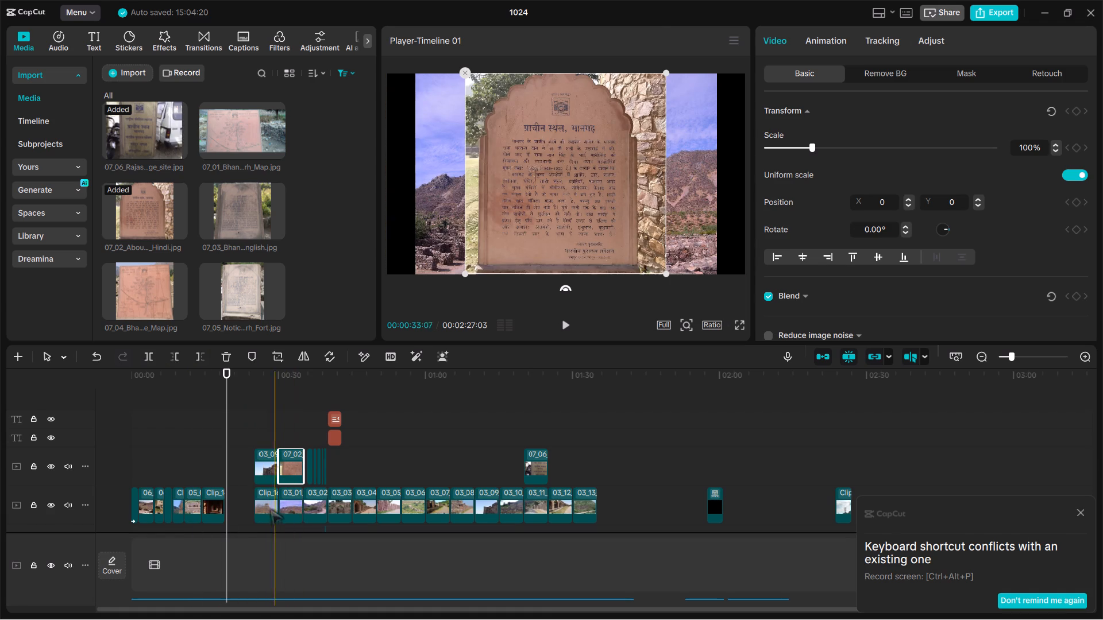
Move the 03_09 overlay clip to a higher track at about 50 s.
{"action": "left_click_drag", "start_coordinate": [269, 475], "coordinate": [390, 436]}
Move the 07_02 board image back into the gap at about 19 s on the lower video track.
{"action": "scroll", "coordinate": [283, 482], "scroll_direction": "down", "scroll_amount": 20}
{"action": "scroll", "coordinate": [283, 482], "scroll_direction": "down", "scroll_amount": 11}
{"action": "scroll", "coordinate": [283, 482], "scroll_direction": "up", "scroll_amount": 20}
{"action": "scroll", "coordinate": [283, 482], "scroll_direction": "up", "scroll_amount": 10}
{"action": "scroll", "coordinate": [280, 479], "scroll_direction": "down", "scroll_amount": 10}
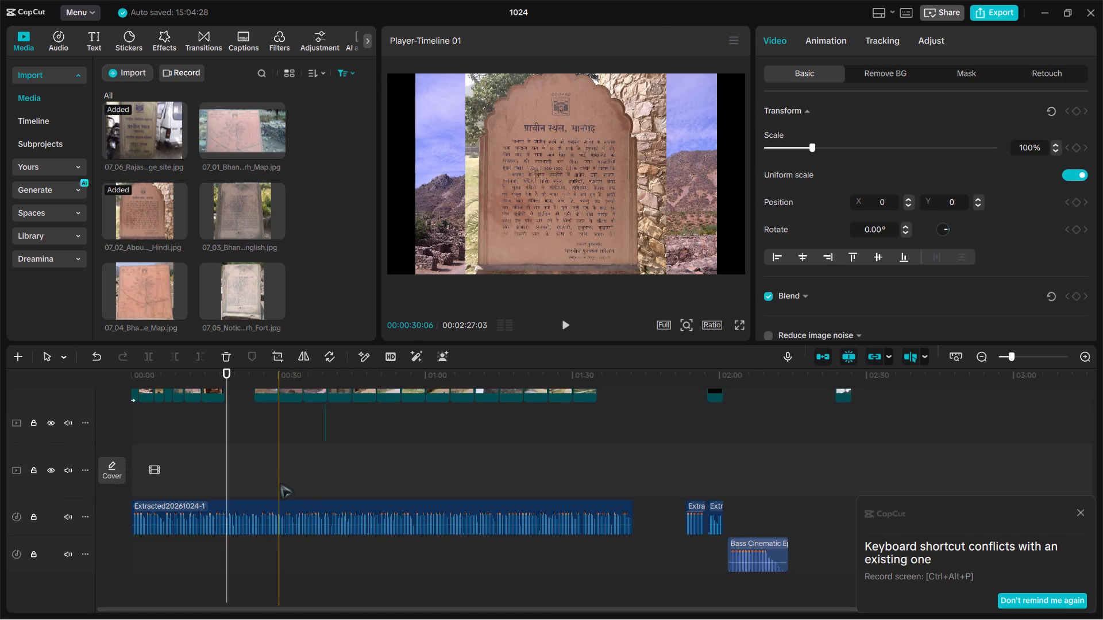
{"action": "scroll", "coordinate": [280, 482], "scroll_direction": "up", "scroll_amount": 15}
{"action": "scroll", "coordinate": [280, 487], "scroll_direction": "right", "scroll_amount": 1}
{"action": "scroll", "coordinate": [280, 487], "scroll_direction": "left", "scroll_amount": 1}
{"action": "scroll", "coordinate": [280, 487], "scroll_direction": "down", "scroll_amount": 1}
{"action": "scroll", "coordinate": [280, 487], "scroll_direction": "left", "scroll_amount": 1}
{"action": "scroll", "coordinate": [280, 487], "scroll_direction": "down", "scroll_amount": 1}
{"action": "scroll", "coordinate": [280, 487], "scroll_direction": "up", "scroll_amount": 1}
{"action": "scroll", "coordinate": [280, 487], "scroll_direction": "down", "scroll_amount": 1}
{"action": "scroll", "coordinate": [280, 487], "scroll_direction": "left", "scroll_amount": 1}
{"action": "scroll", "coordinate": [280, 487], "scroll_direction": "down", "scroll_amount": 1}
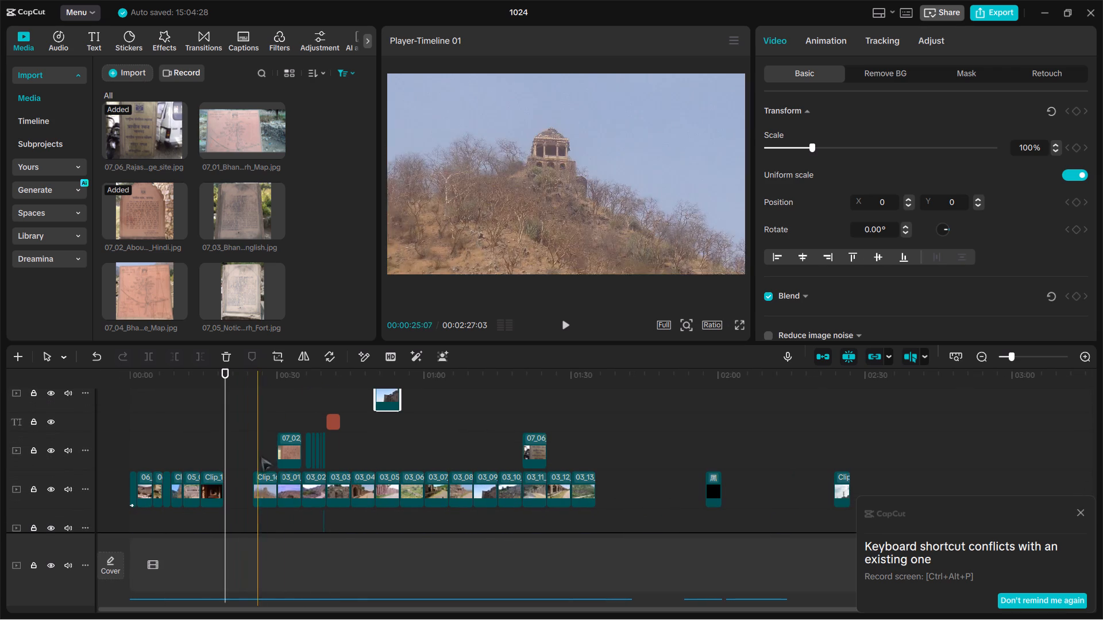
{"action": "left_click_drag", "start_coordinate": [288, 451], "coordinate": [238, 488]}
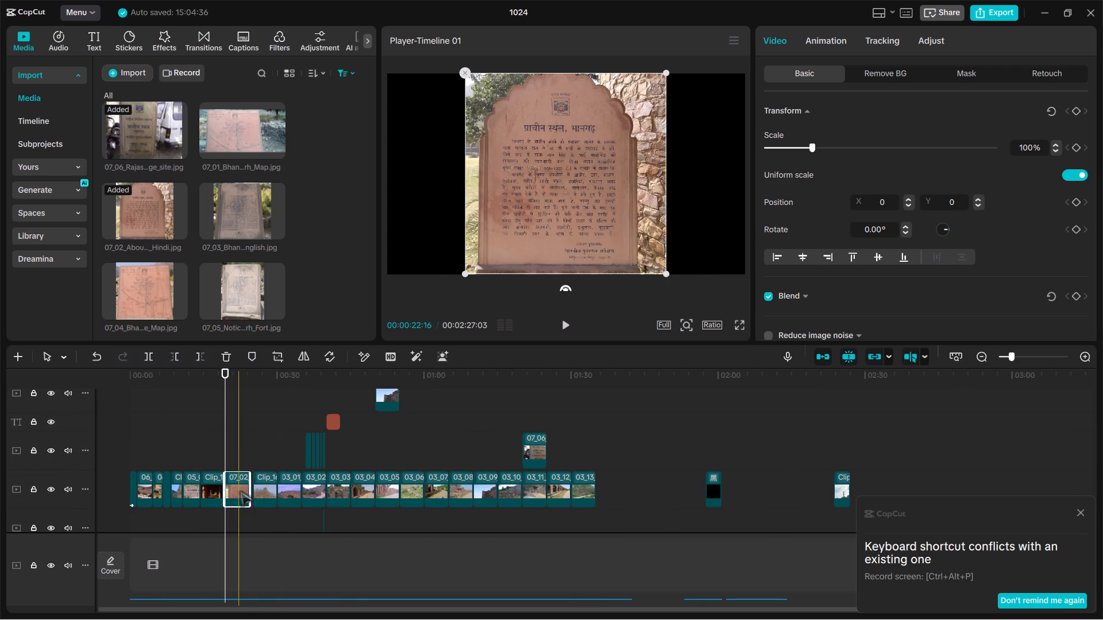
Play back the narration leading up to the 07_02 board image and trim the dark corridor clip's end to about 17 s.
{"action": "key", "text": "space"}
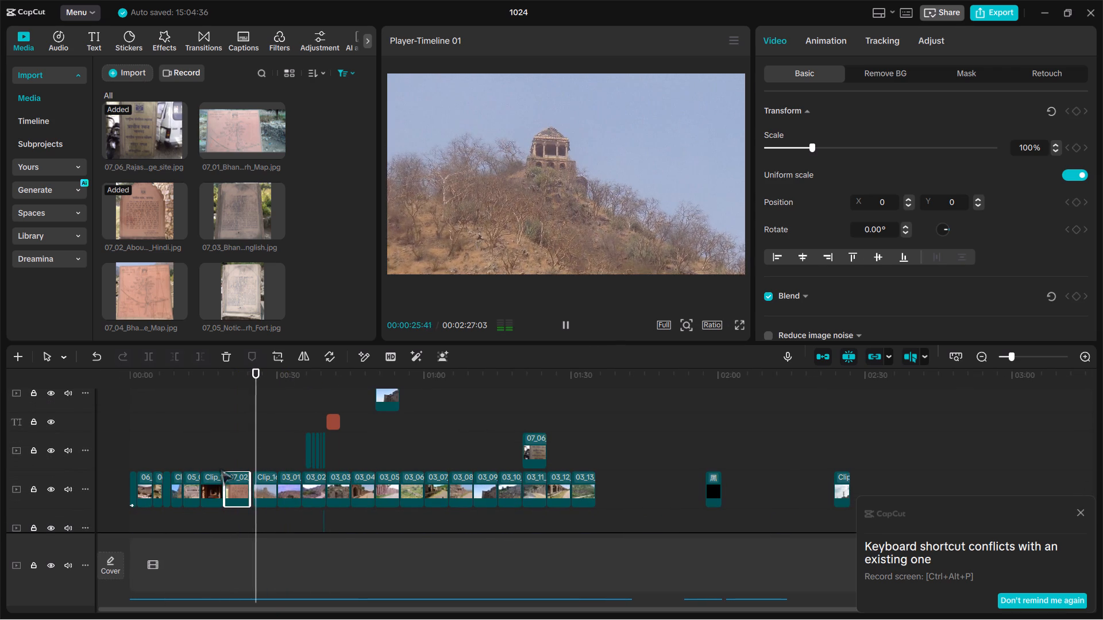
{"action": "left_click_drag", "start_coordinate": [260, 377], "coordinate": [180, 390]}
{"action": "key", "text": "space"}
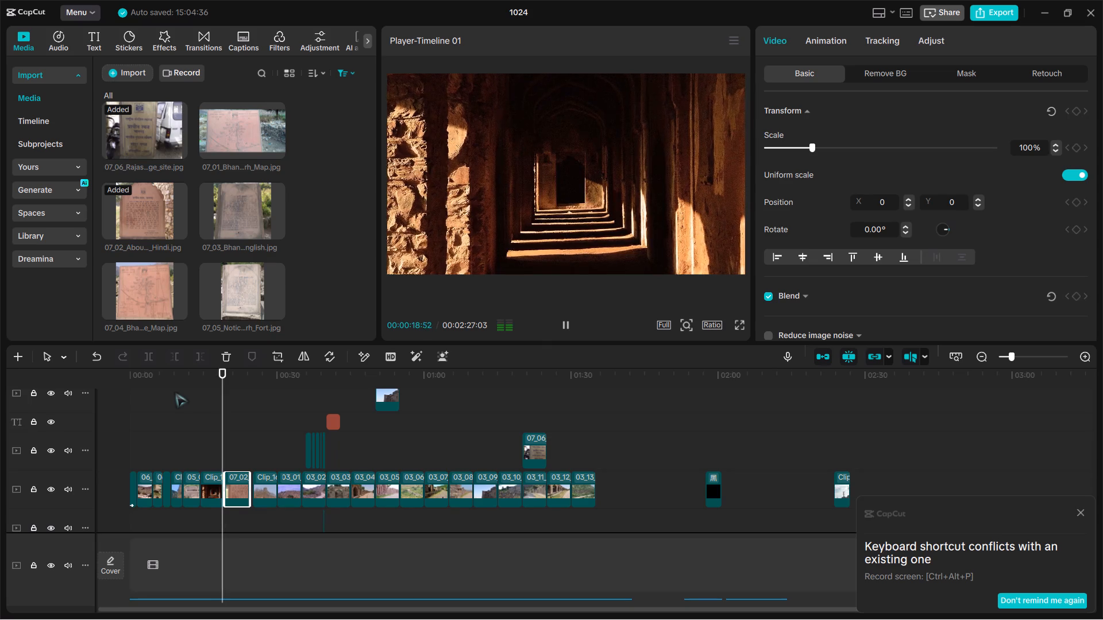
{"action": "key", "text": "space"}
{"action": "left_click", "coordinate": [213, 494]}
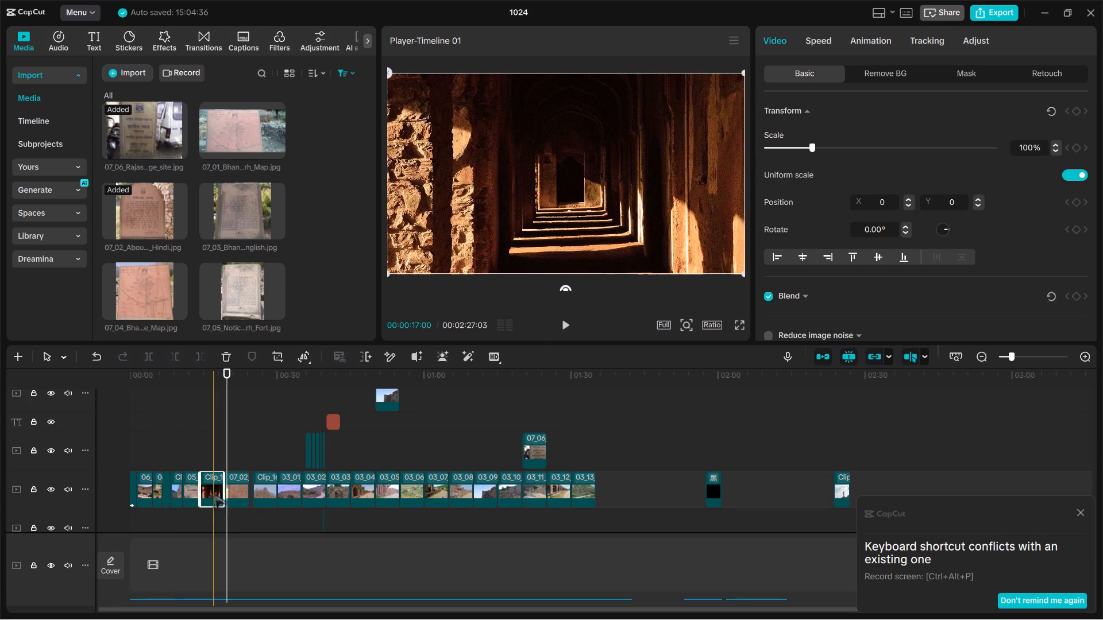
{"action": "left_click_drag", "start_coordinate": [226, 490], "coordinate": [213, 490]}
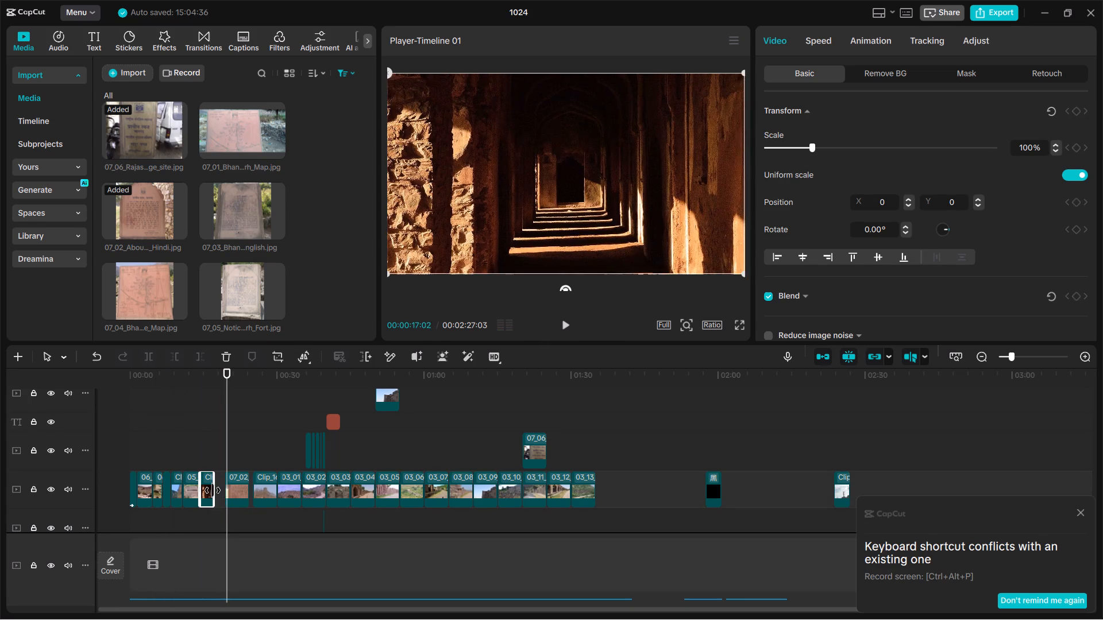
{"action": "left_click_drag", "start_coordinate": [213, 490], "coordinate": [215, 490]}
Extend the start of the 07_02 board image back to about 17 s to meet the trimmed corridor clip, and play the transition.
{"action": "left_click_drag", "start_coordinate": [229, 492], "coordinate": [221, 493]}
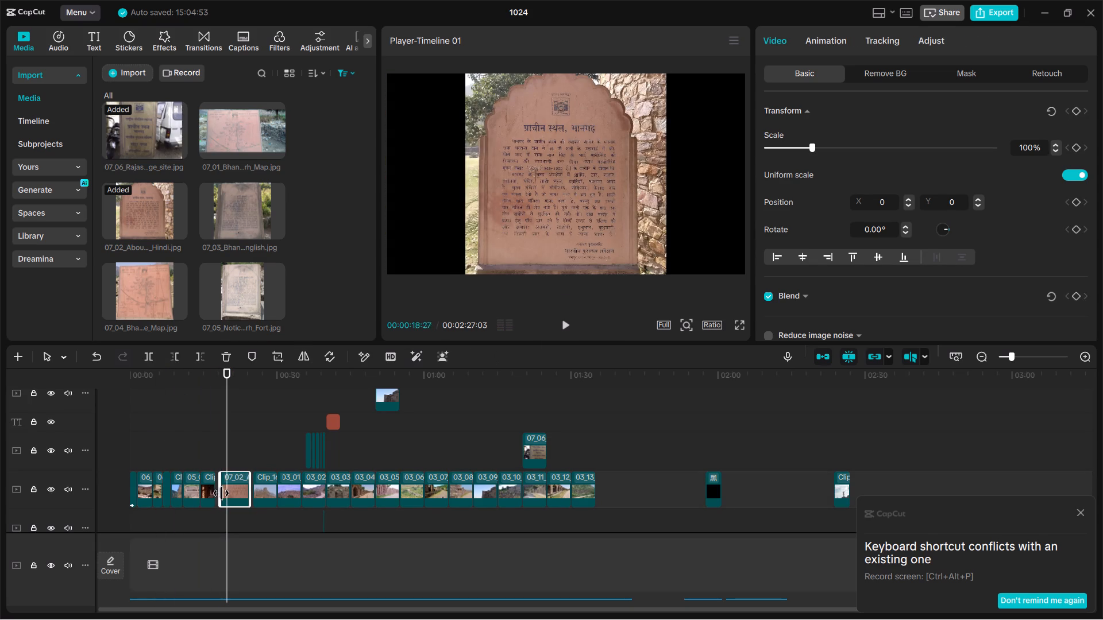
{"action": "left_click_drag", "start_coordinate": [221, 493], "coordinate": [220, 494]}
{"action": "left_click_drag", "start_coordinate": [226, 378], "coordinate": [192, 387]}
{"action": "key", "text": "space"}
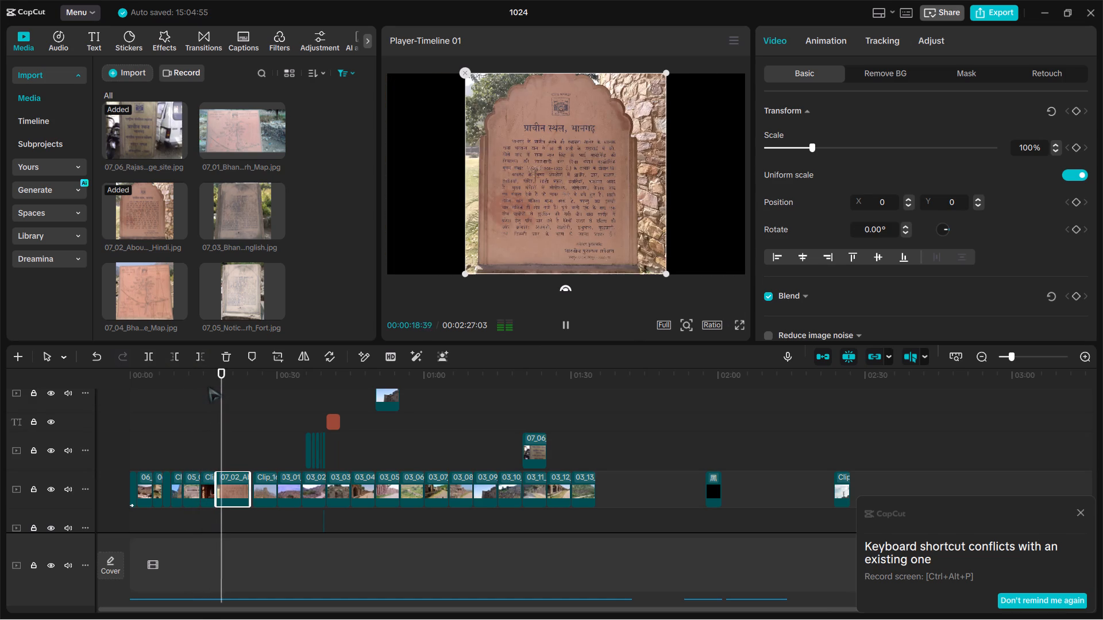
{"action": "key", "text": "space"}
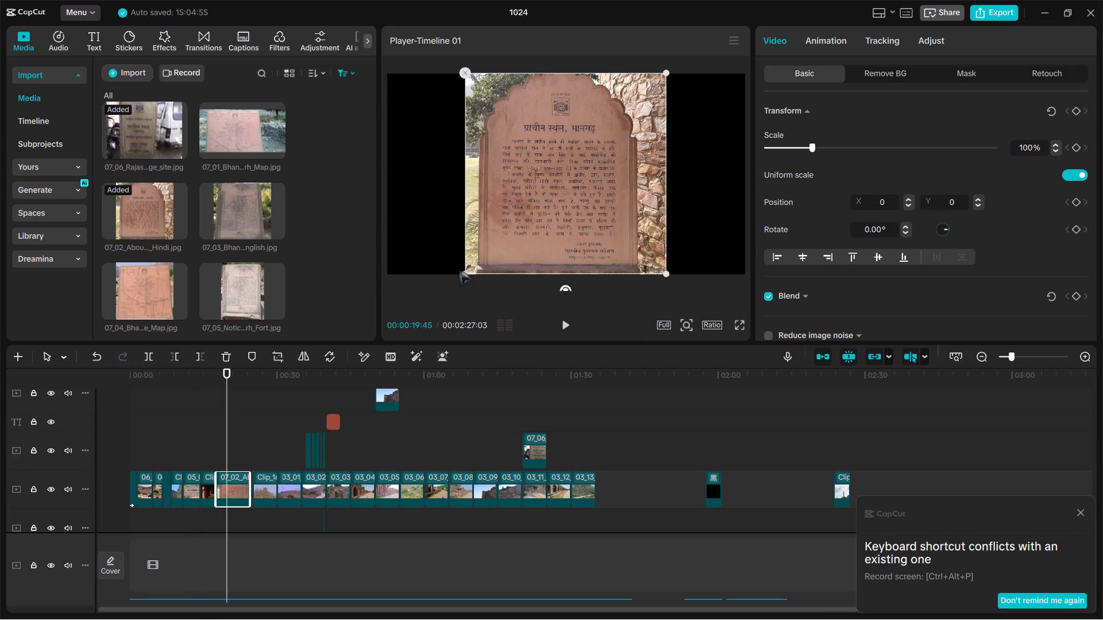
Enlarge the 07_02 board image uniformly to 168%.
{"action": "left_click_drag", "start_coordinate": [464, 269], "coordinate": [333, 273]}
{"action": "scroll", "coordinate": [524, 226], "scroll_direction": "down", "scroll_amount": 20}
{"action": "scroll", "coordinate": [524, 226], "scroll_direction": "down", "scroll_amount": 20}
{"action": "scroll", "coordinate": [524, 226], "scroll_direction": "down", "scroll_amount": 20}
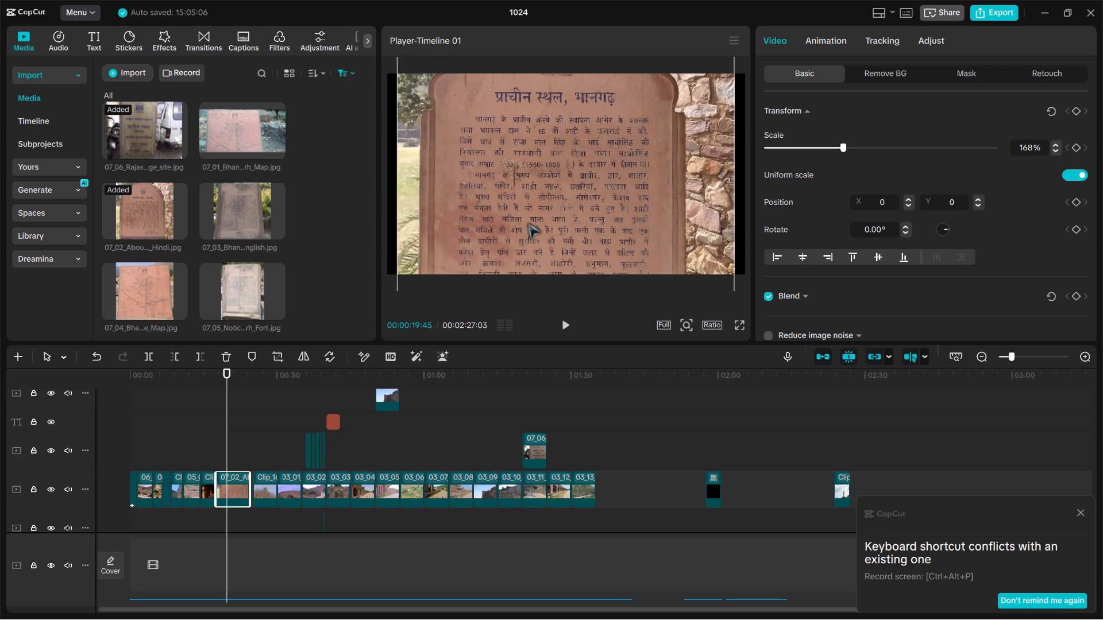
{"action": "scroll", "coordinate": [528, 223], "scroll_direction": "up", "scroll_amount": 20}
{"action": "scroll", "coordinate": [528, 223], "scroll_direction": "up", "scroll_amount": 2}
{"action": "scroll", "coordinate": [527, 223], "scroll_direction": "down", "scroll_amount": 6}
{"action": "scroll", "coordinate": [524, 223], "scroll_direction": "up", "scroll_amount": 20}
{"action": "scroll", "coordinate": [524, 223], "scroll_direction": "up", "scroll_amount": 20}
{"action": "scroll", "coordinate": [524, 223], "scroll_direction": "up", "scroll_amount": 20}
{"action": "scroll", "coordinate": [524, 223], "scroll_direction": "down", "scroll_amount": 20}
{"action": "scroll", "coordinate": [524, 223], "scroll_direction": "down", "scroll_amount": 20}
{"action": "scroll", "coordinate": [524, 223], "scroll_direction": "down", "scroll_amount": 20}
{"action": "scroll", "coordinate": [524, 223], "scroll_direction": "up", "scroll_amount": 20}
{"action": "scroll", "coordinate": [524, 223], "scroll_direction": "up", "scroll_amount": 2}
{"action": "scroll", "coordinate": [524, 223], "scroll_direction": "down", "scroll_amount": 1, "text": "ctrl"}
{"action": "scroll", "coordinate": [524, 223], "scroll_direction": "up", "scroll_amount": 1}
Turn off uniform scaling for the 07_02 board image and set its scale width to 179% and scale height to 108%.
{"action": "left_click", "coordinate": [883, 204]}
{"action": "scroll", "coordinate": [1005, 200], "scroll_direction": "down", "scroll_amount": 4}
{"action": "scroll", "coordinate": [1008, 201], "scroll_direction": "up", "scroll_amount": 20}
{"action": "scroll", "coordinate": [1008, 201], "scroll_direction": "up", "scroll_amount": 20}
{"action": "scroll", "coordinate": [1008, 201], "scroll_direction": "up", "scroll_amount": 19}
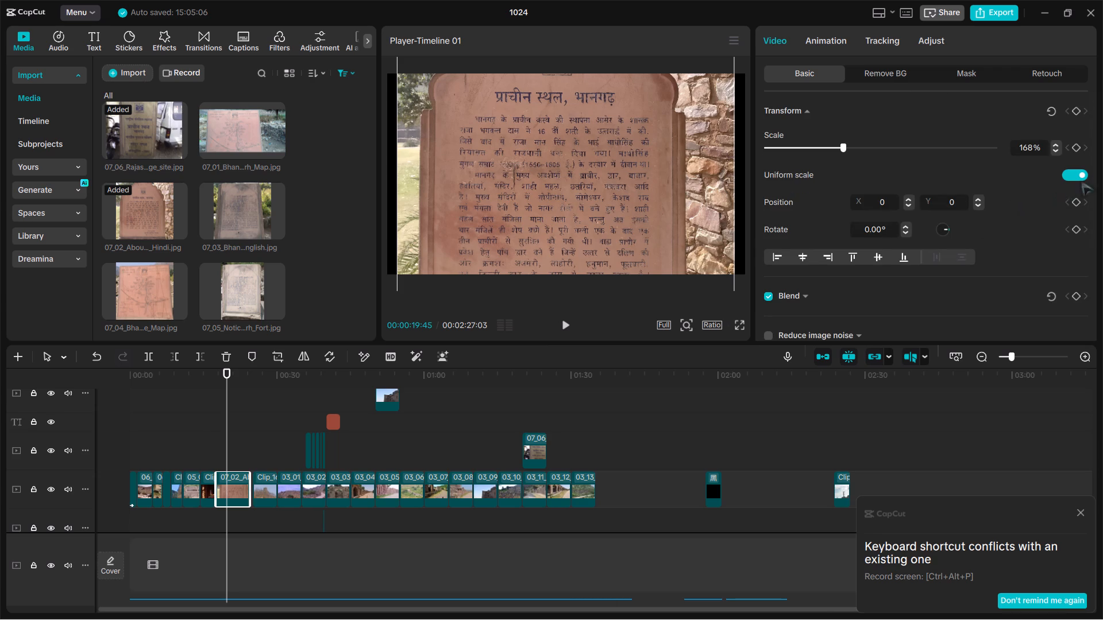
{"action": "left_click", "coordinate": [1084, 173]}
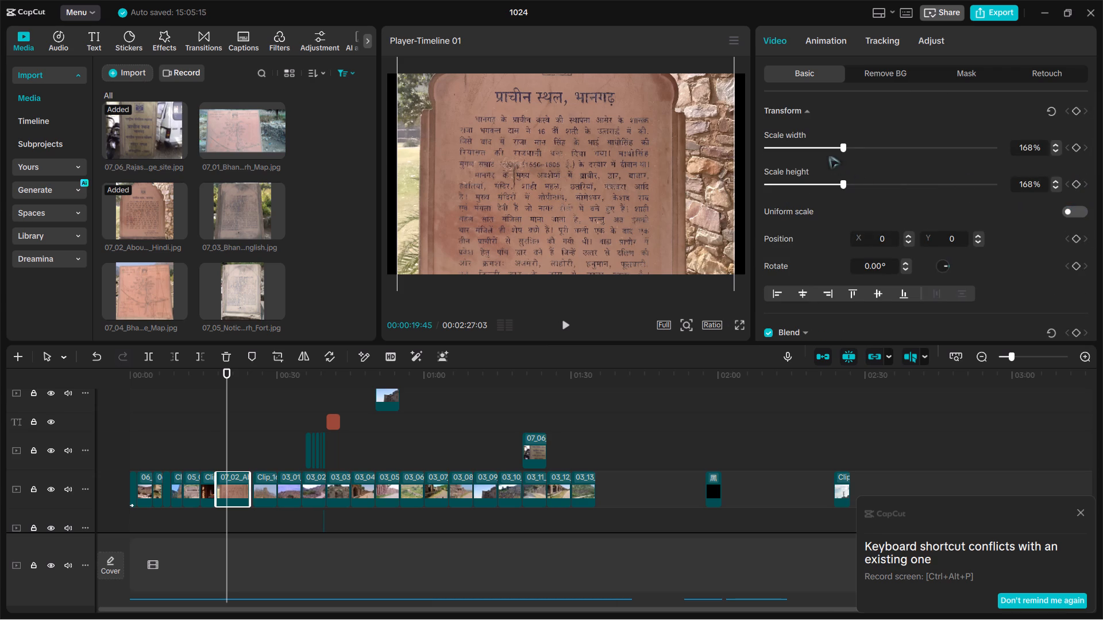
{"action": "left_click_drag", "start_coordinate": [847, 148], "coordinate": [876, 153]}
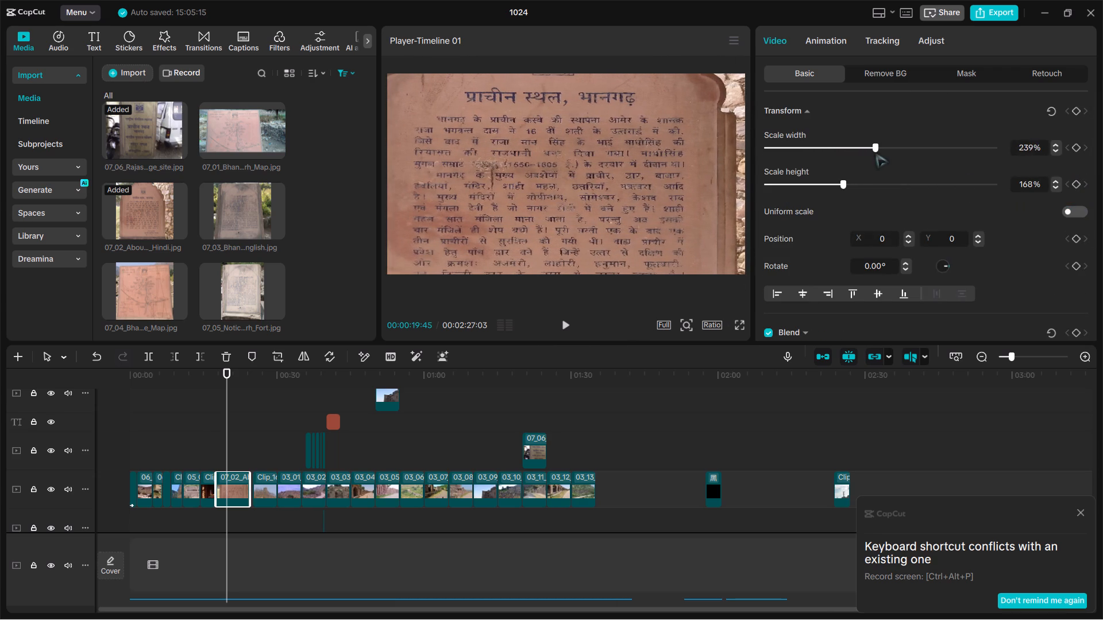
{"action": "left_click_drag", "start_coordinate": [876, 153], "coordinate": [853, 158]}
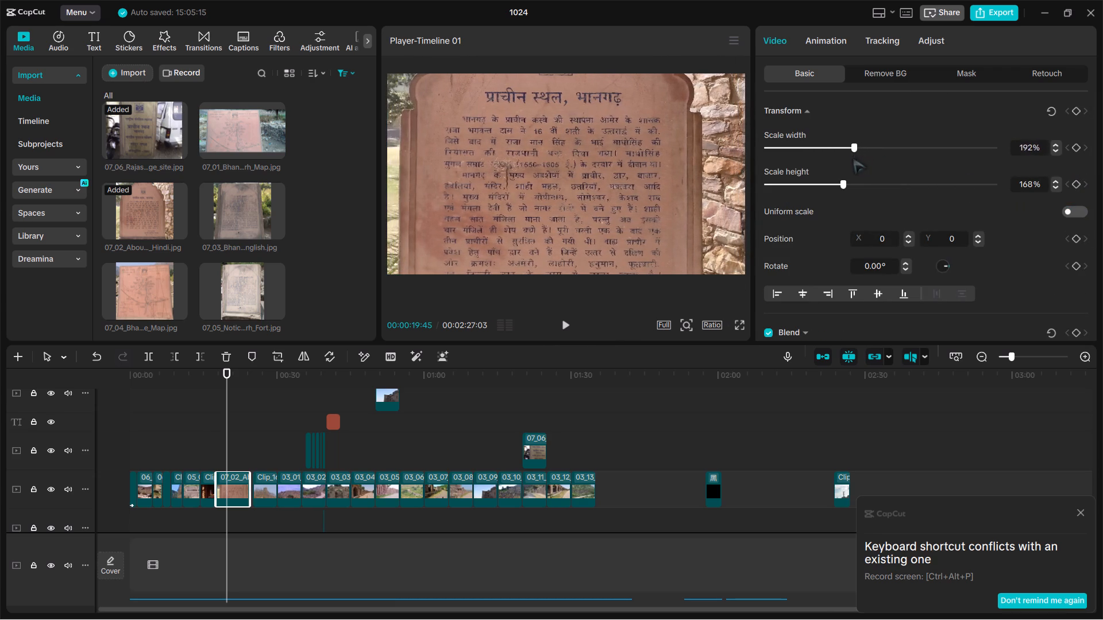
{"action": "left_click_drag", "start_coordinate": [853, 158], "coordinate": [848, 165]}
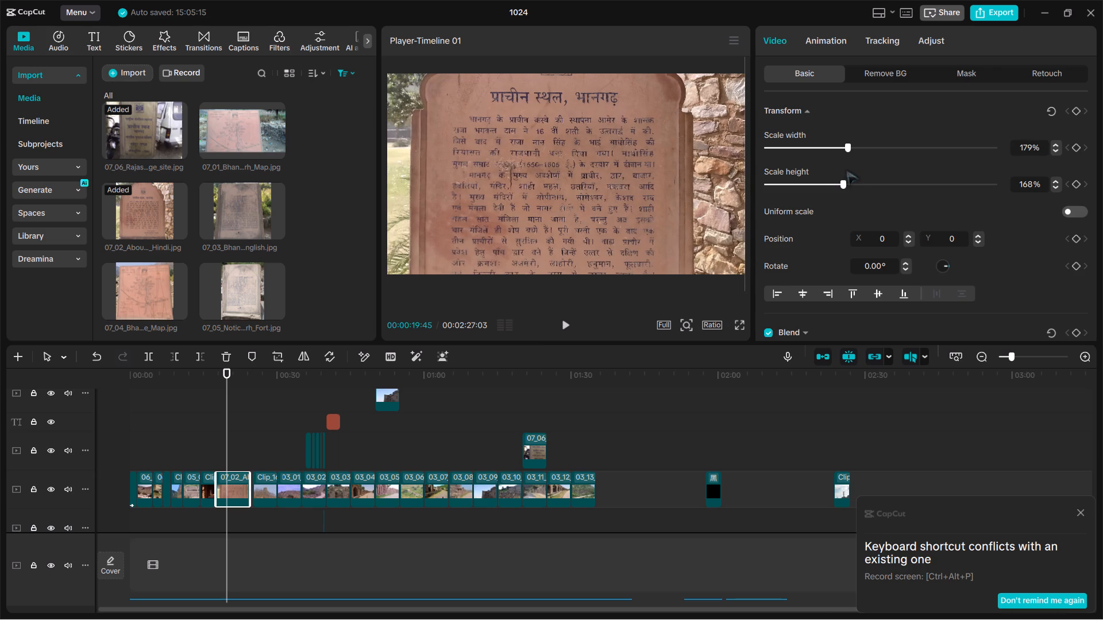
{"action": "left_click_drag", "start_coordinate": [839, 183], "coordinate": [804, 206]}
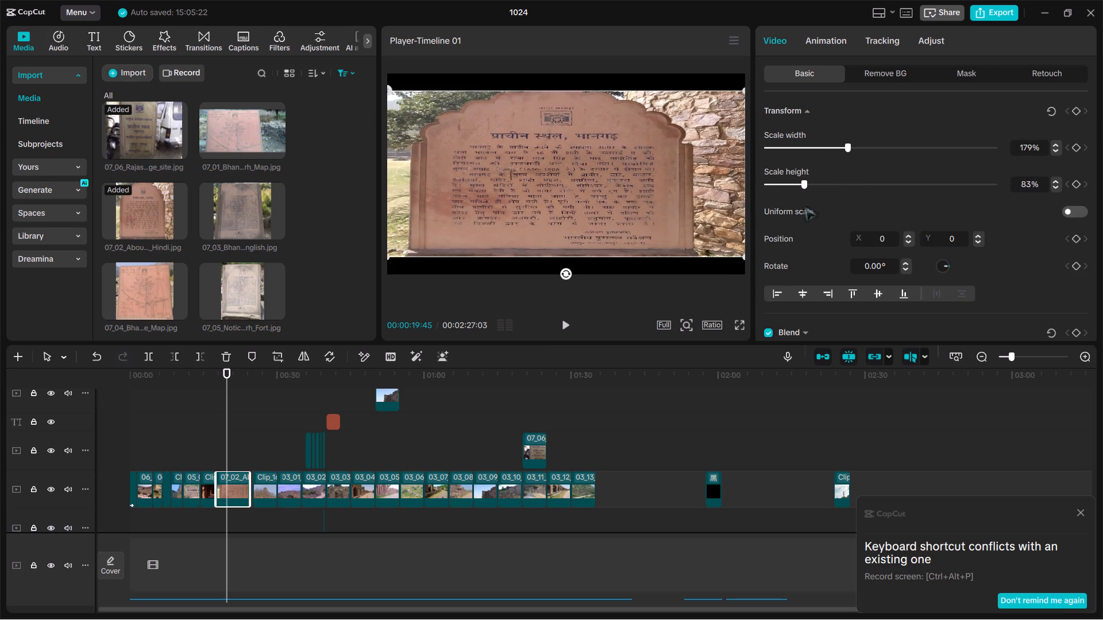
{"action": "left_click_drag", "start_coordinate": [804, 206], "coordinate": [816, 202]}
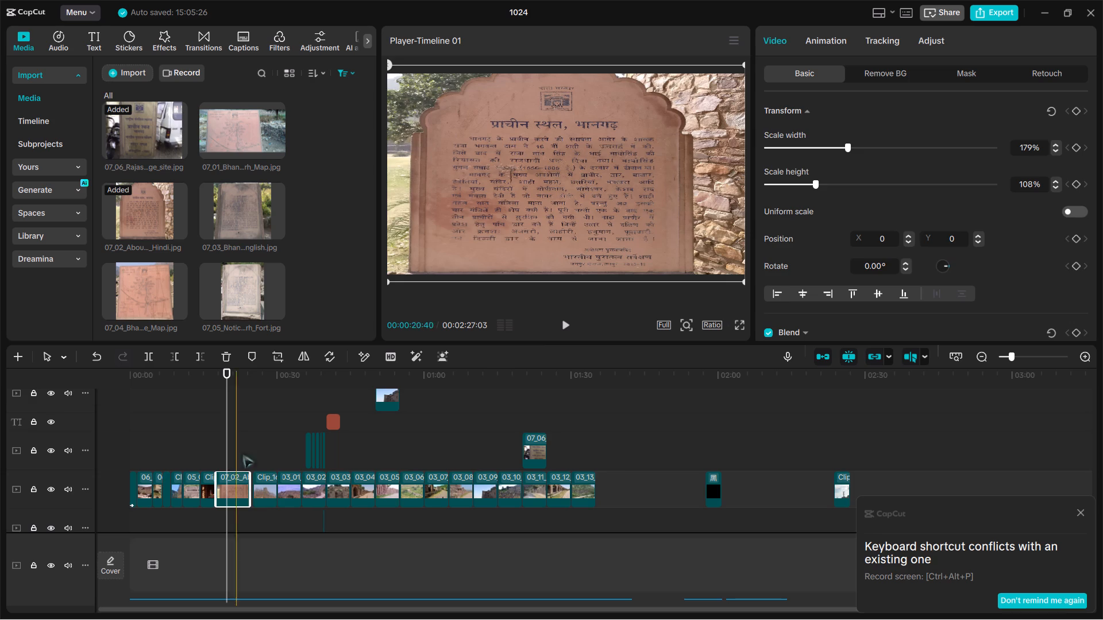
Shift the hilltop pavilion clip slightly earlier to start directly after the 07_02 board image, closing the gap between them.
{"action": "left_click", "coordinate": [288, 434]}
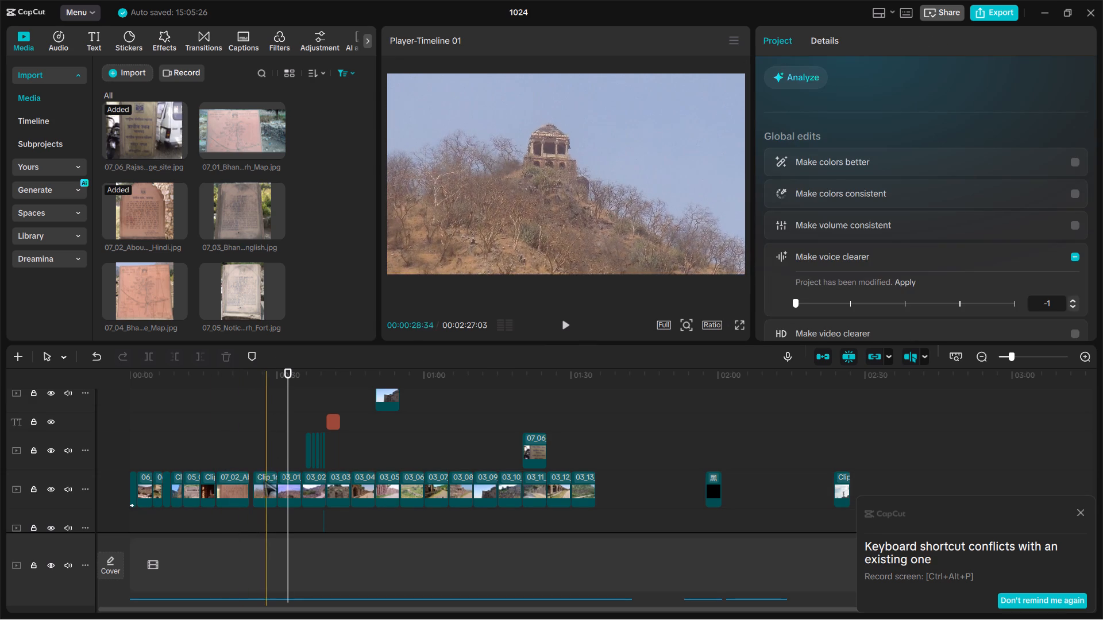
{"action": "left_click_drag", "start_coordinate": [267, 485], "coordinate": [259, 487]}
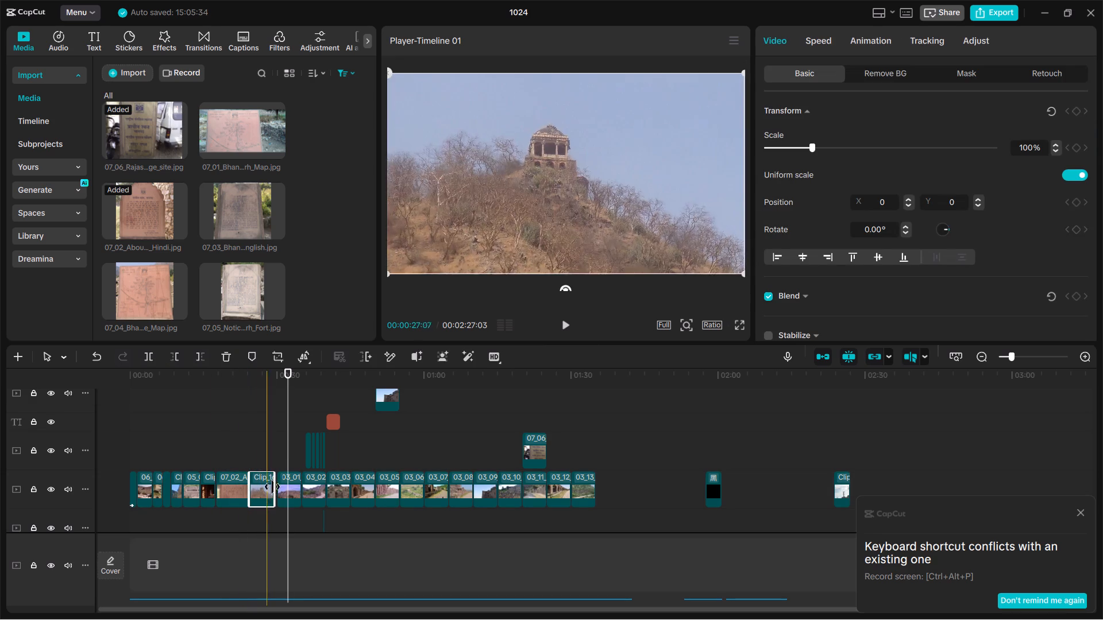
{"action": "left_click", "coordinate": [281, 487]}
Play the video from the beginning through the 07_02 board image to review the opening, dismissing the shortcut-conflict notice.
{"action": "left_click_drag", "start_coordinate": [287, 372], "coordinate": [132, 378]}
{"action": "key", "text": "space"}
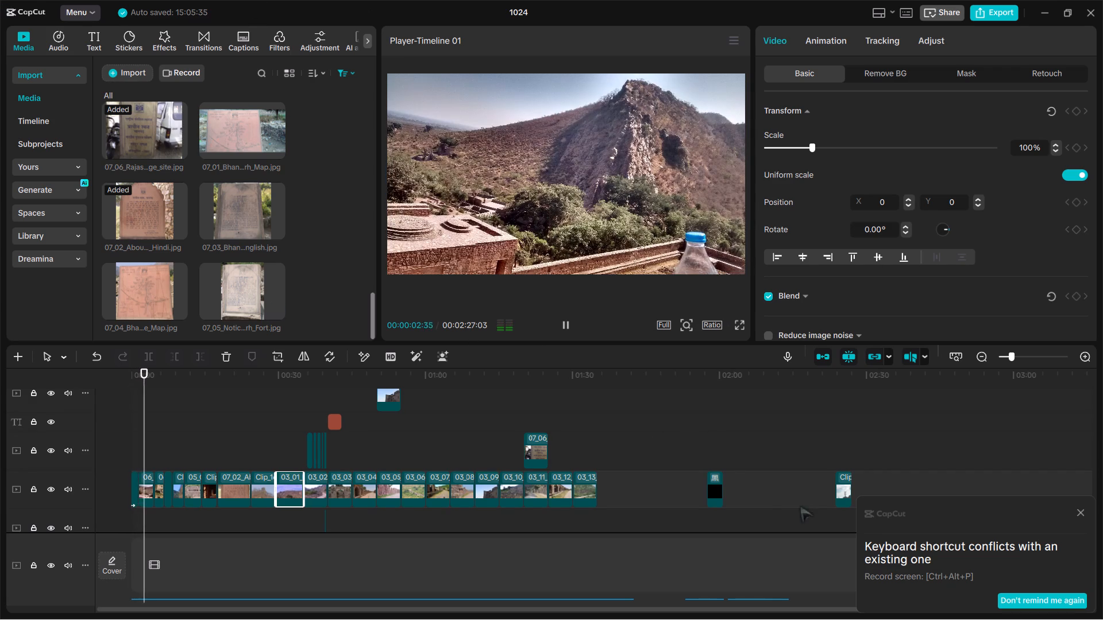
{"action": "left_click", "coordinate": [1075, 513]}
{"action": "left_click", "coordinate": [1083, 507]}
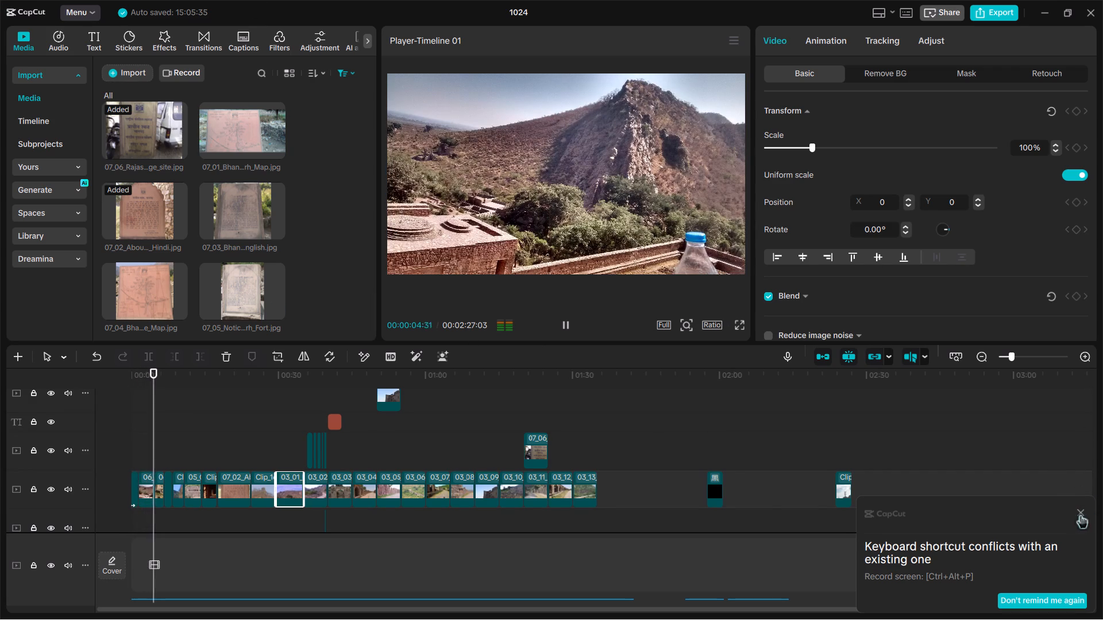
{"action": "left_click", "coordinate": [1081, 515]}
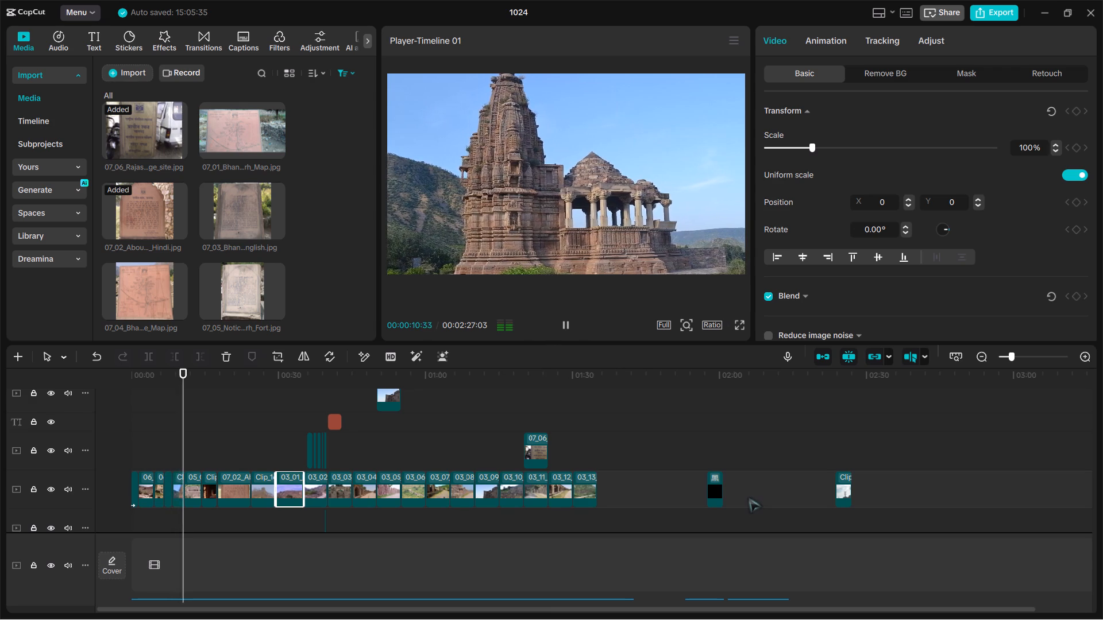
{"action": "key", "text": "n"}
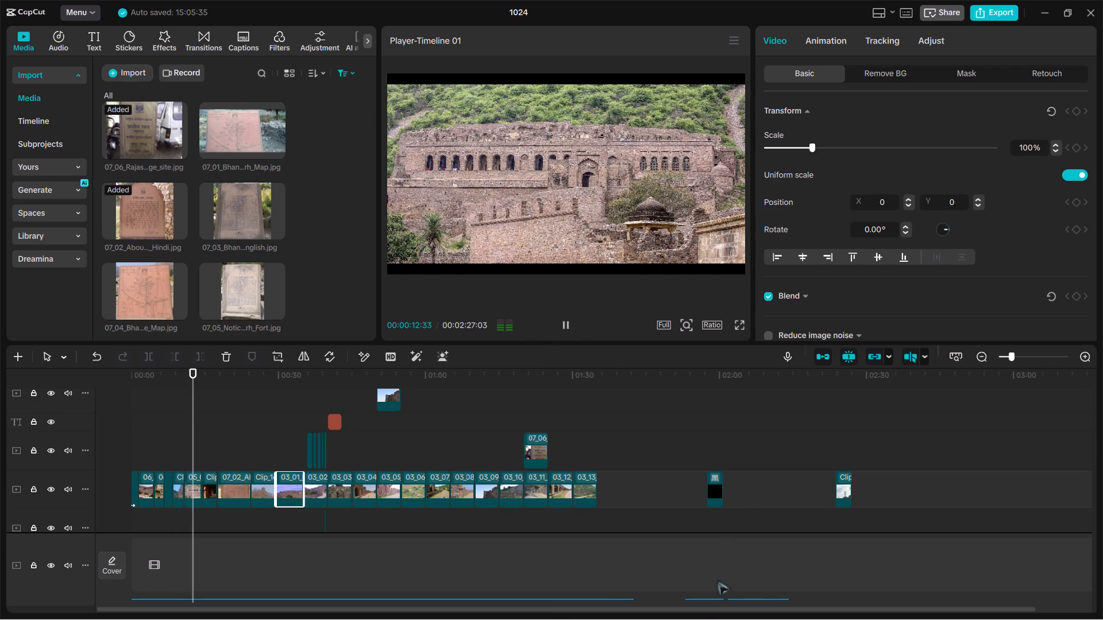
{"action": "key", "text": "space"}
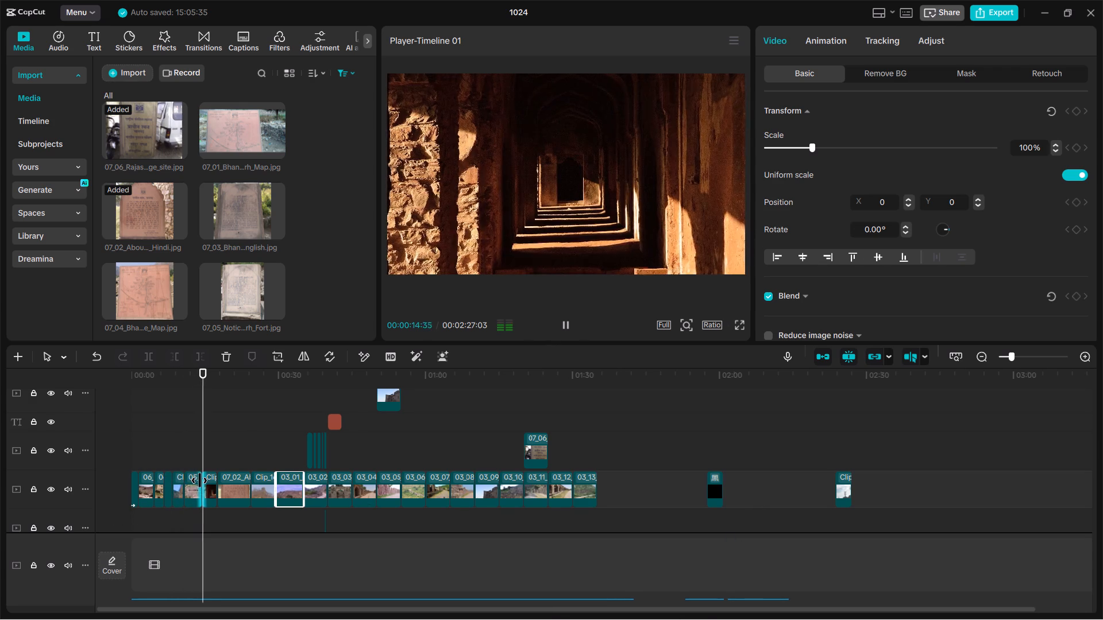
{"action": "key", "text": "space"}
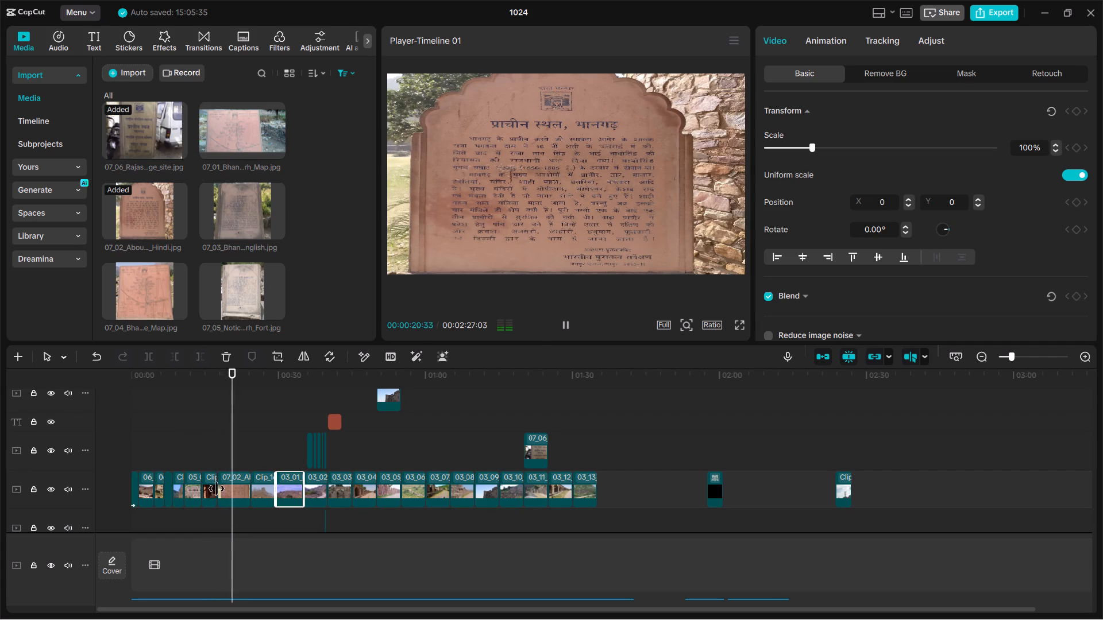
{"action": "key", "text": "space"}
{"action": "key", "text": "space"}
{"action": "left_click", "coordinate": [270, 446]}
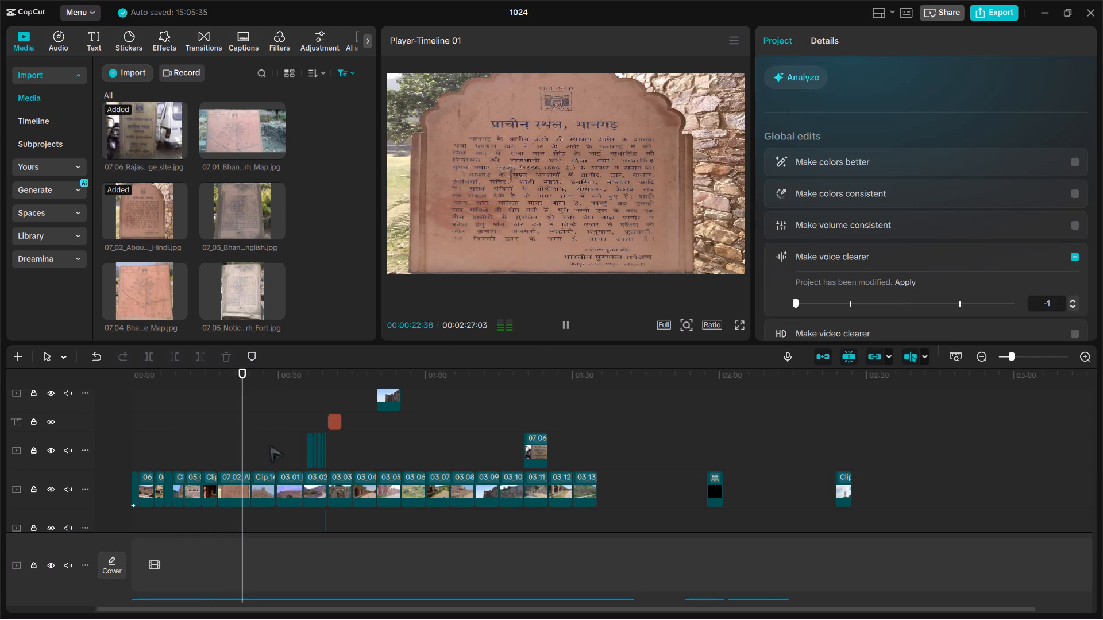
{"action": "key", "text": "space"}
{"action": "key", "text": "space"}
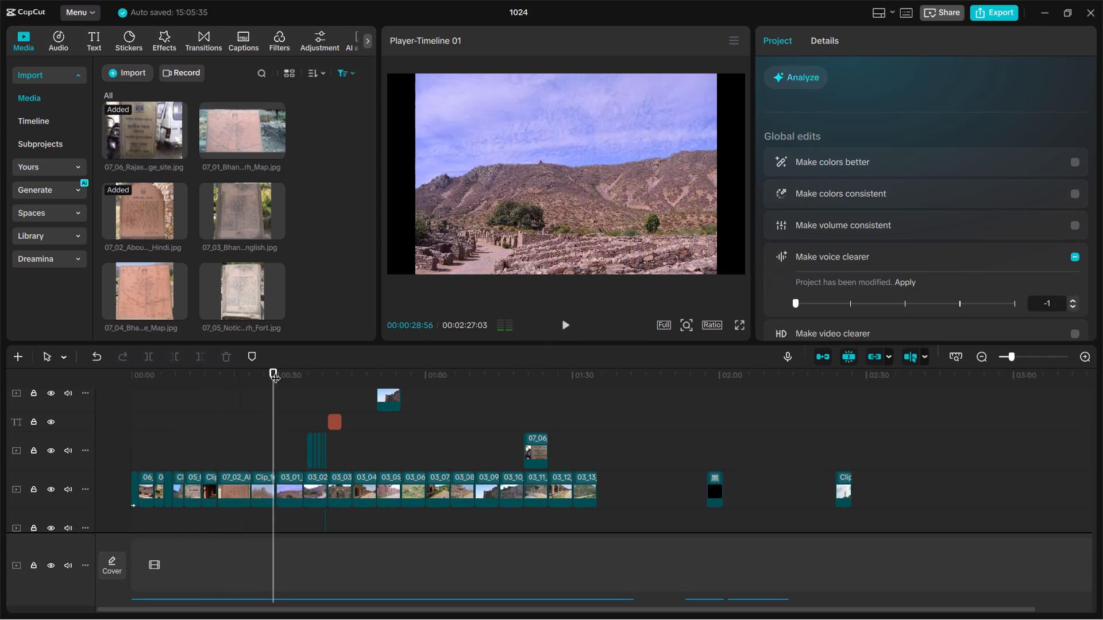
Extend the start of the 07_02 board image slightly earlier into the corridor clip, and play through to the hilltop pavilion clip.
{"action": "left_click_drag", "start_coordinate": [272, 371], "coordinate": [110, 419]}
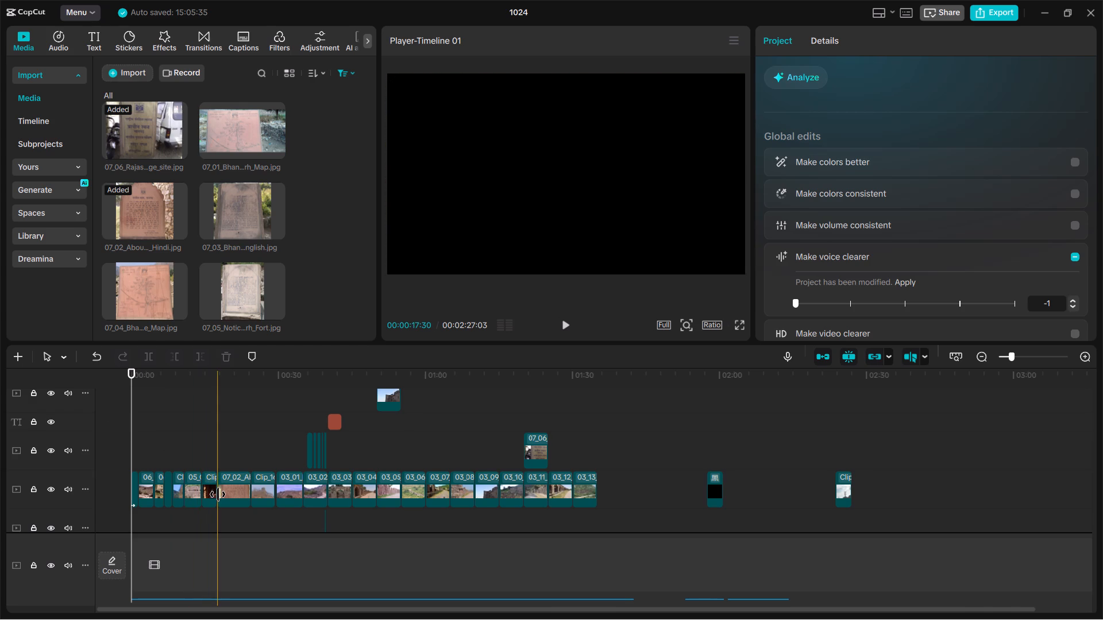
{"action": "left_click_drag", "start_coordinate": [218, 494], "coordinate": [211, 497]}
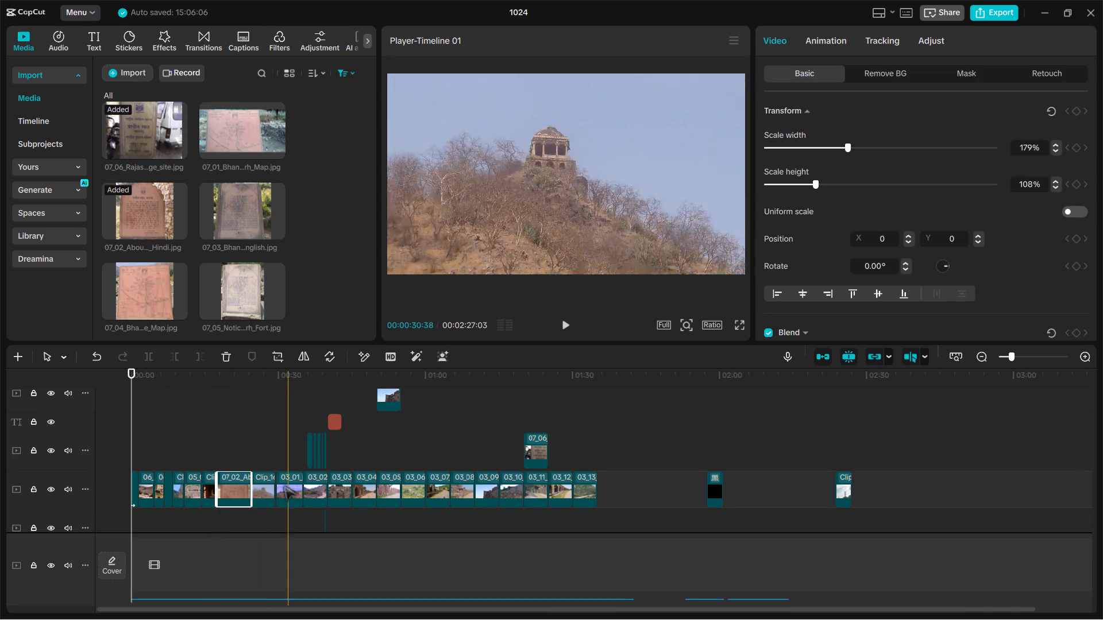
{"action": "key", "text": "space"}
{"action": "left_click_drag", "start_coordinate": [199, 382], "coordinate": [208, 382]}
{"action": "key", "text": "space"}
{"action": "key", "text": "space"}
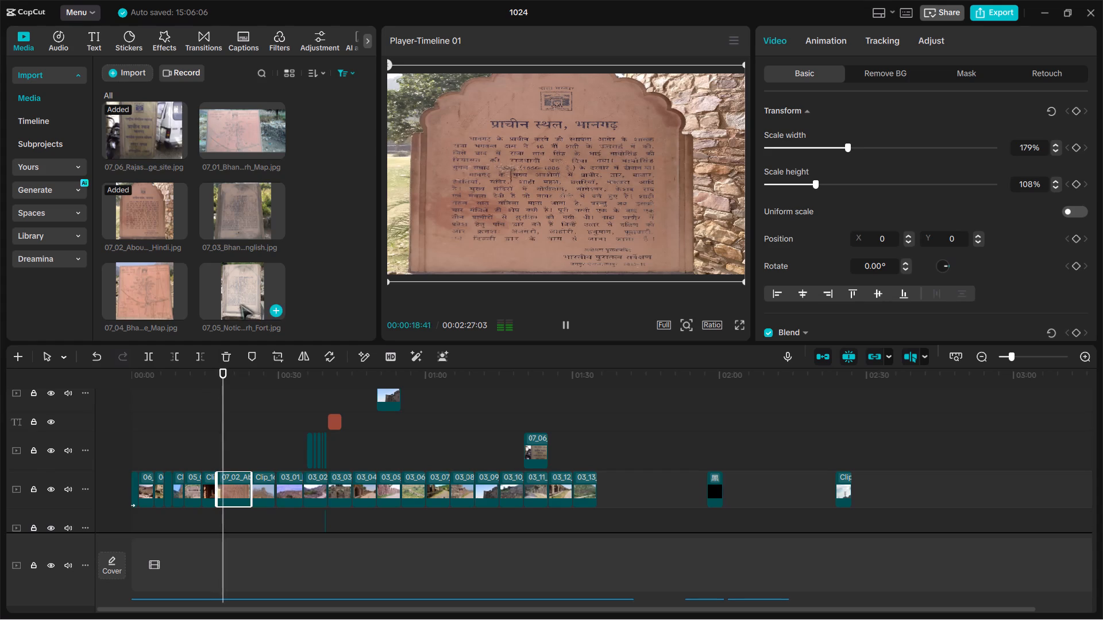
{"action": "left_click", "coordinate": [607, 353]}
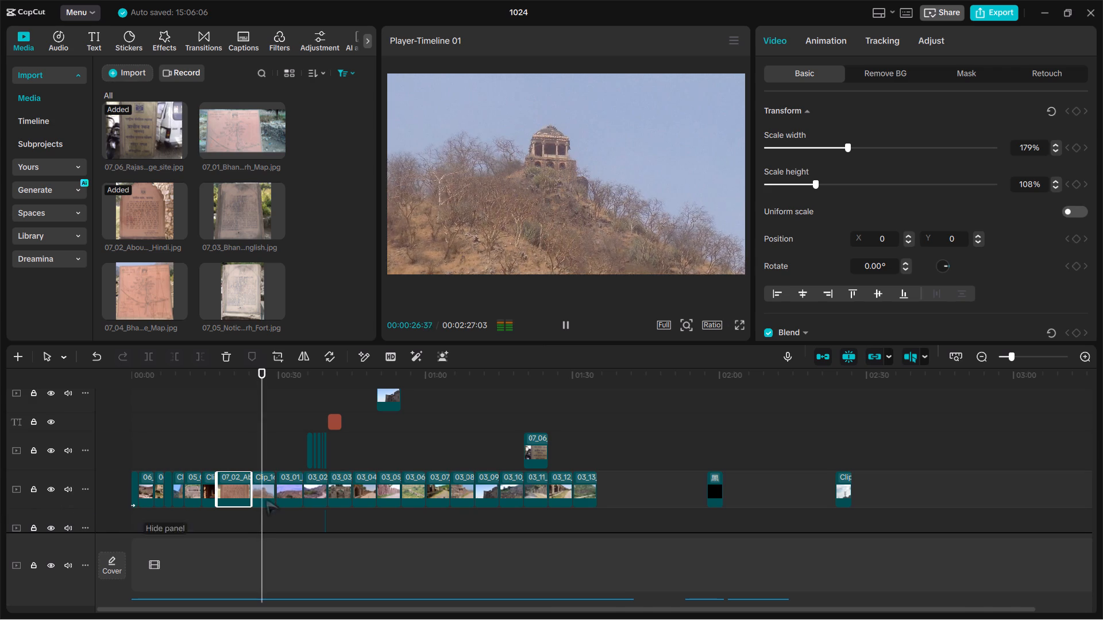
{"action": "key", "text": "space"}
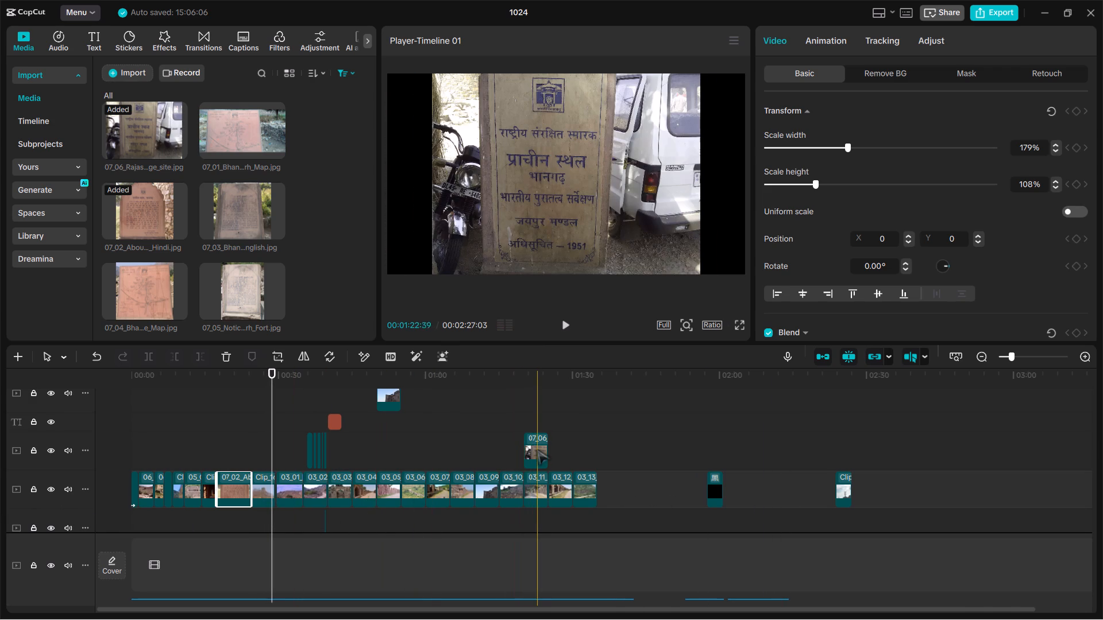
Move the 07_06 board image much earlier on its overlay track, to about 24 s above the hilltop pavilion clip.
{"action": "left_click_drag", "start_coordinate": [538, 451], "coordinate": [312, 468]}
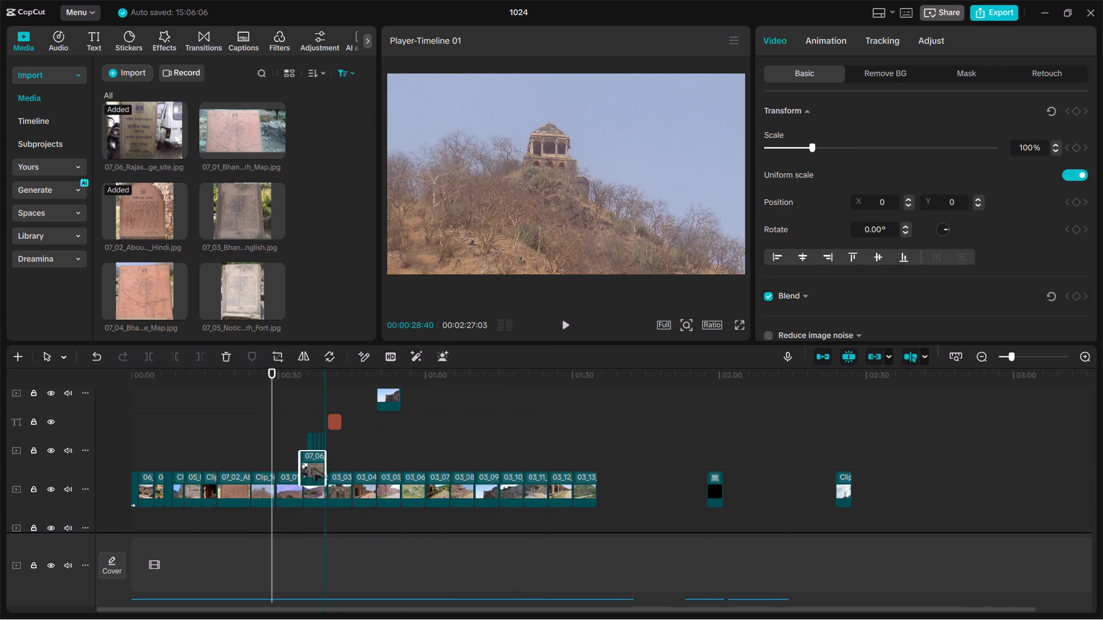
{"action": "left_click_drag", "start_coordinate": [312, 468], "coordinate": [262, 454]}
{"action": "left_click", "coordinate": [277, 479]}
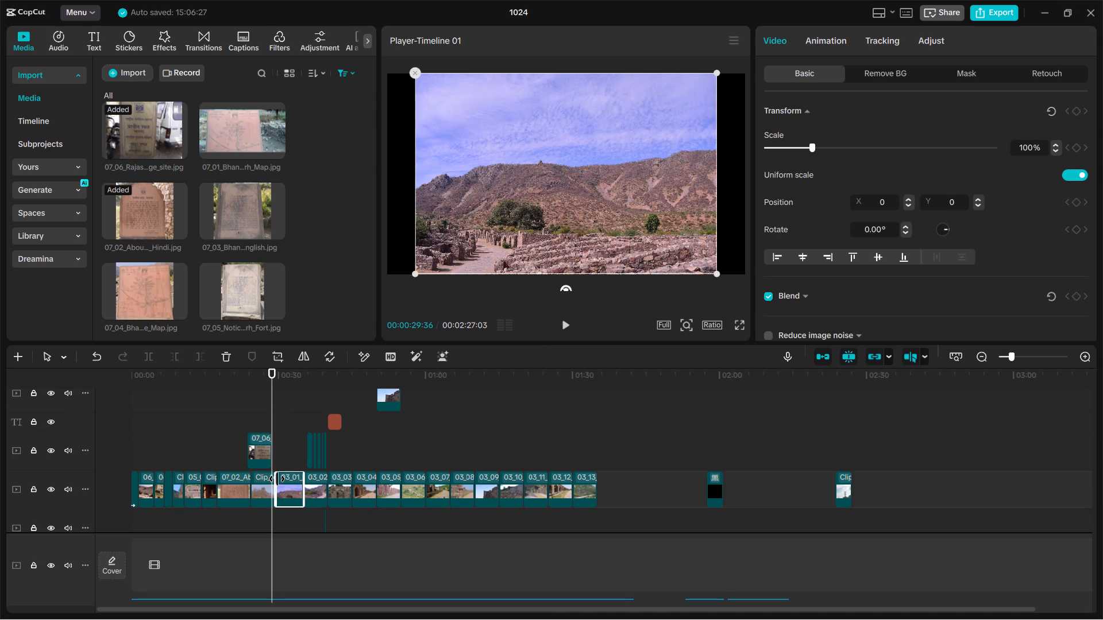
{"action": "left_click", "coordinate": [279, 460]}
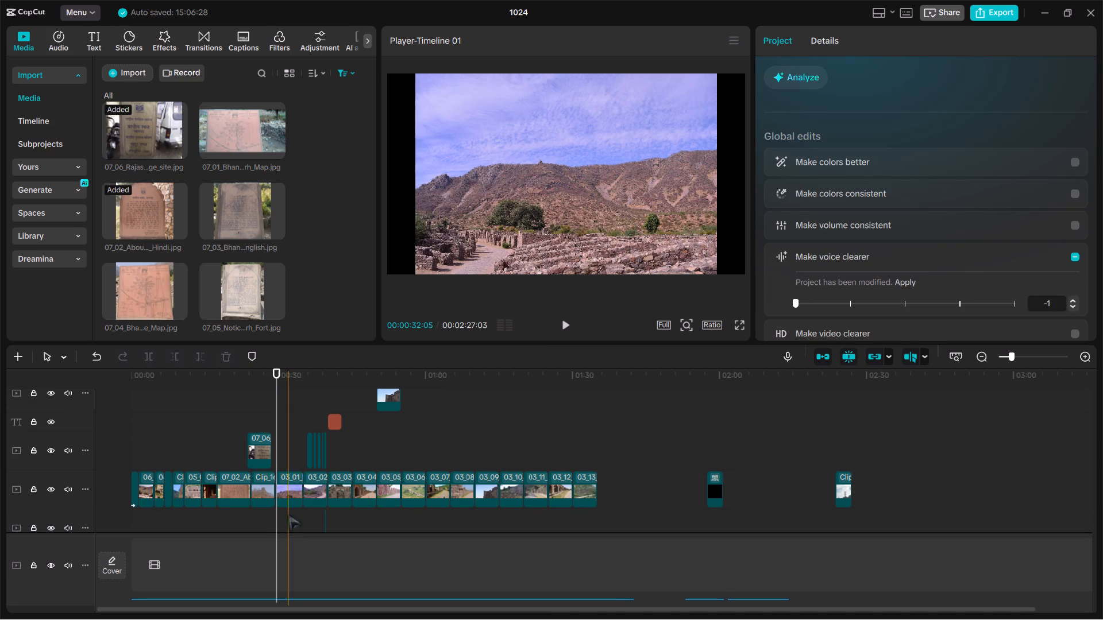
Shift the clips 03_01 to 03_13 together so they start at about 36 s, opening a gap after the hilltop pavilion clip.
{"action": "left_click_drag", "start_coordinate": [288, 519], "coordinate": [588, 497]}
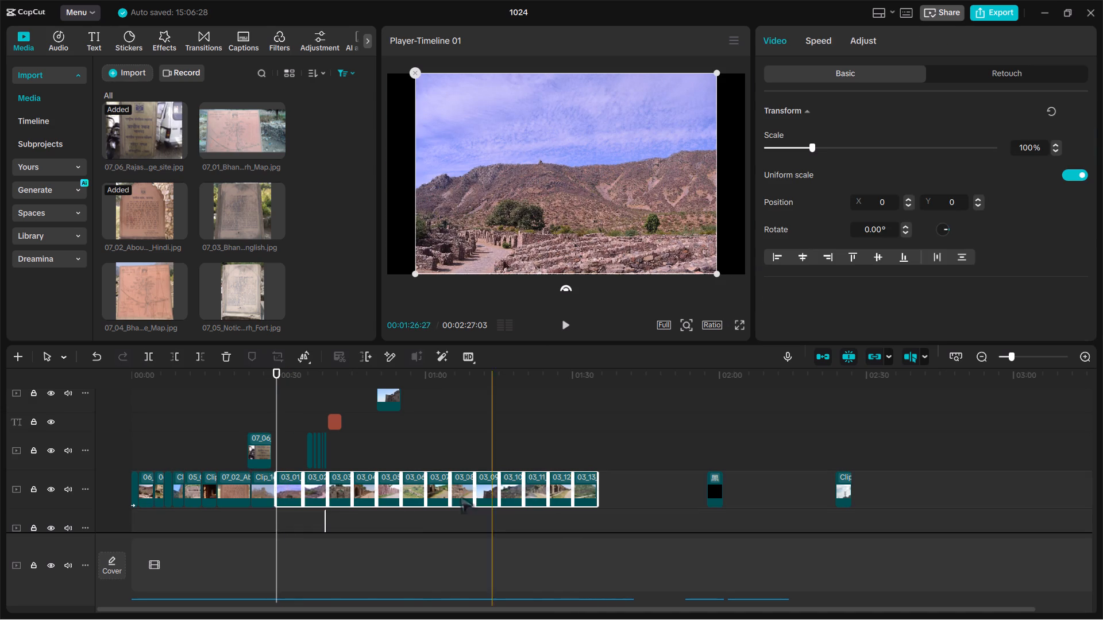
{"action": "left_click_drag", "start_coordinate": [285, 490], "coordinate": [319, 490]}
Shift the hilltop pavilion clip later and place the 07_06 board image on the main track between the 07_02 image and that clip.
{"action": "left_click_drag", "start_coordinate": [256, 454], "coordinate": [277, 464]}
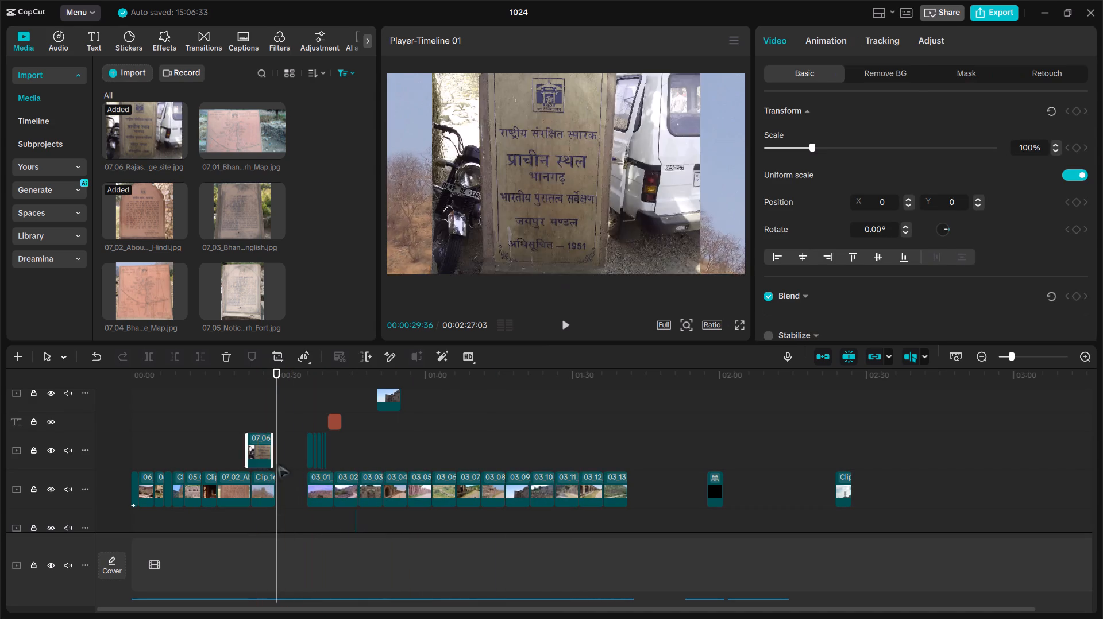
{"action": "left_click_drag", "start_coordinate": [277, 464], "coordinate": [267, 450]}
{"action": "left_click_drag", "start_coordinate": [269, 495], "coordinate": [291, 496]}
{"action": "left_click_drag", "start_coordinate": [267, 463], "coordinate": [260, 494]}
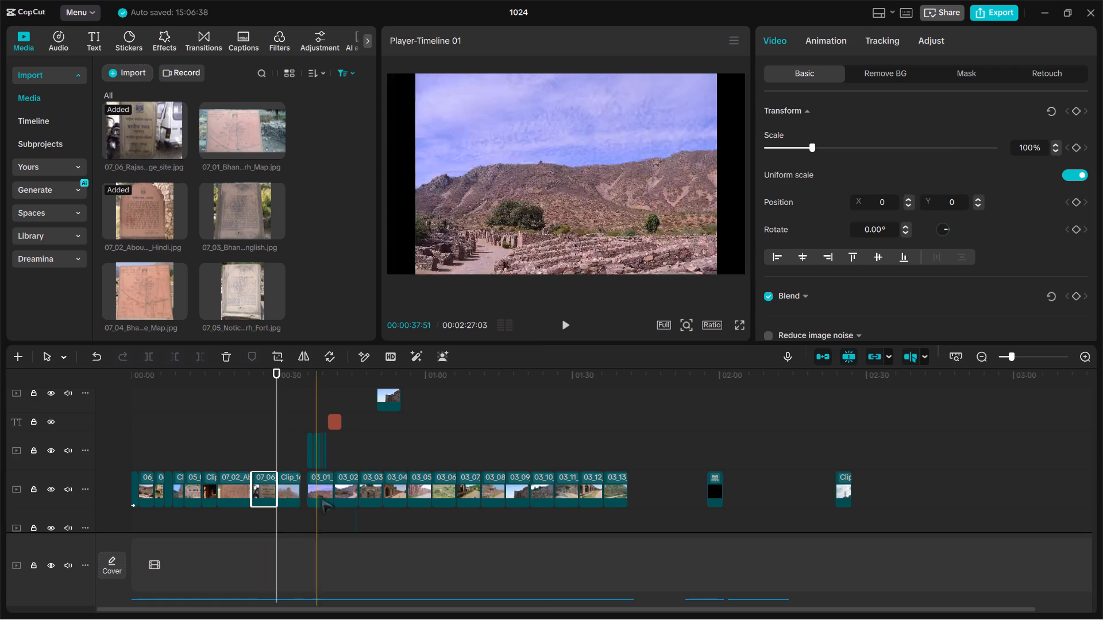
Shift the clips 03_01 to 03_13 back on the main track directly after the hilltop pavilion clip, and play the rearranged section.
{"action": "left_click_drag", "start_coordinate": [310, 517], "coordinate": [600, 486]}
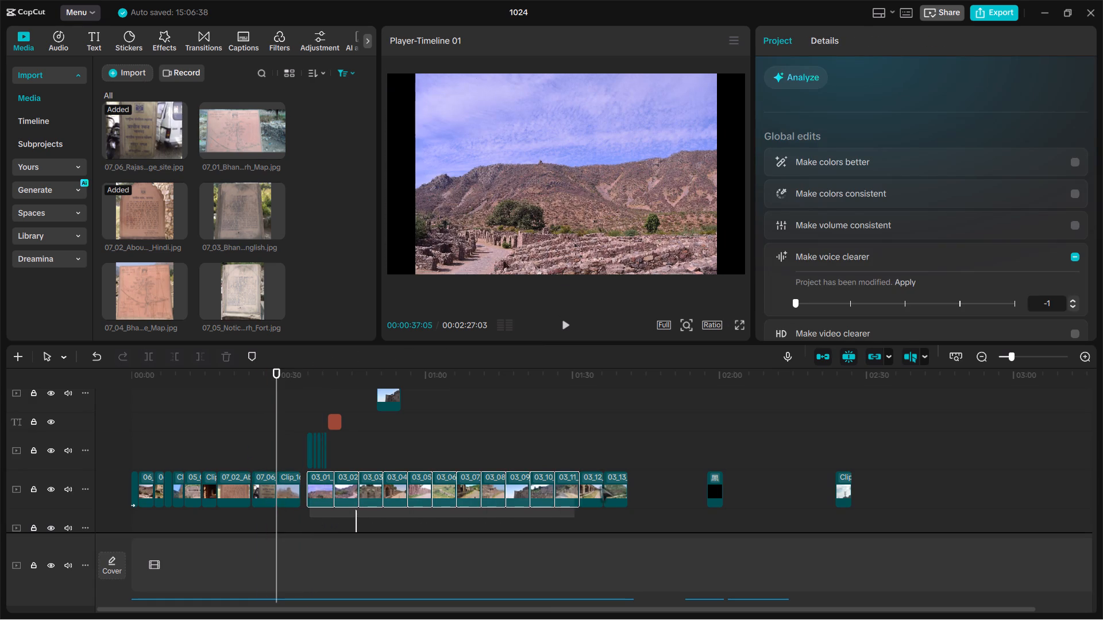
{"action": "left_click_drag", "start_coordinate": [600, 486], "coordinate": [614, 486]}
{"action": "left_click_drag", "start_coordinate": [376, 486], "coordinate": [365, 486]}
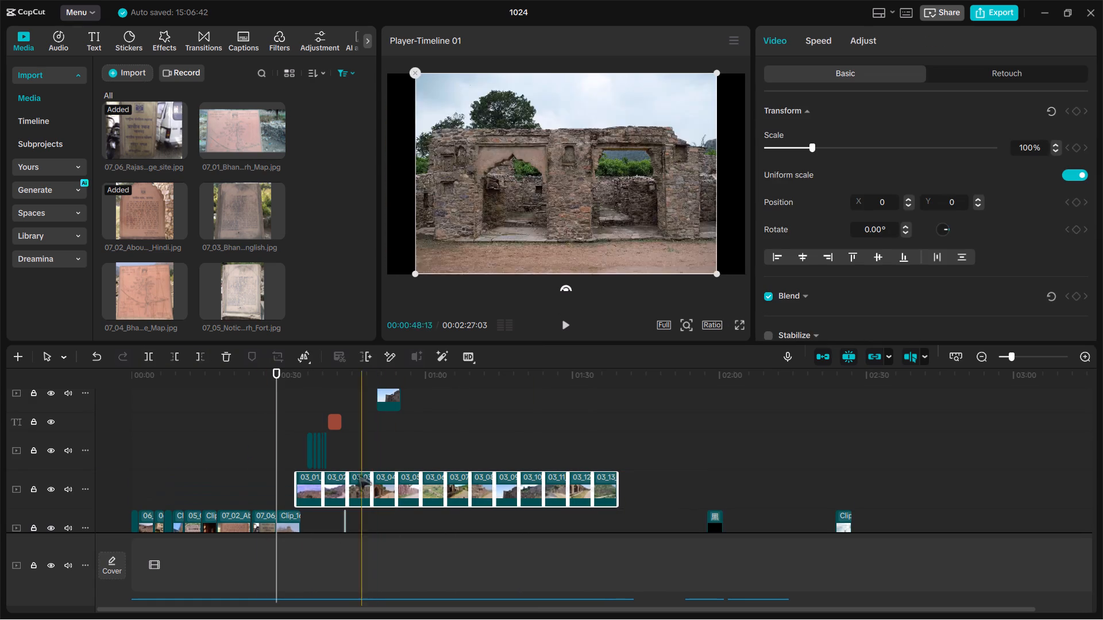
{"action": "left_click_drag", "start_coordinate": [315, 482], "coordinate": [320, 505]}
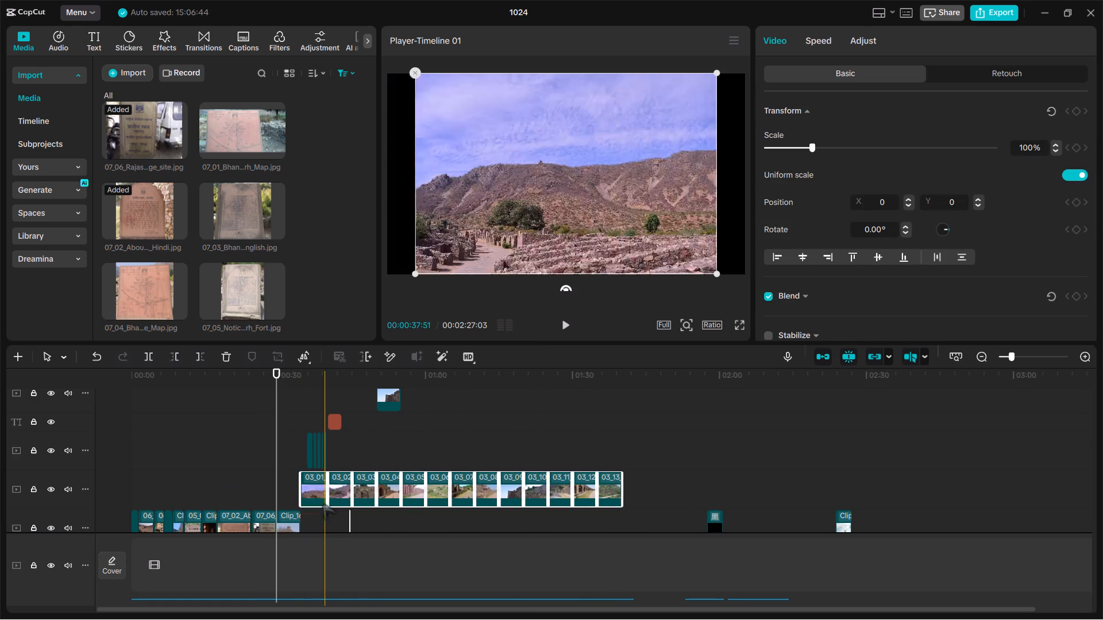
{"action": "left_click_drag", "start_coordinate": [326, 499], "coordinate": [327, 528]}
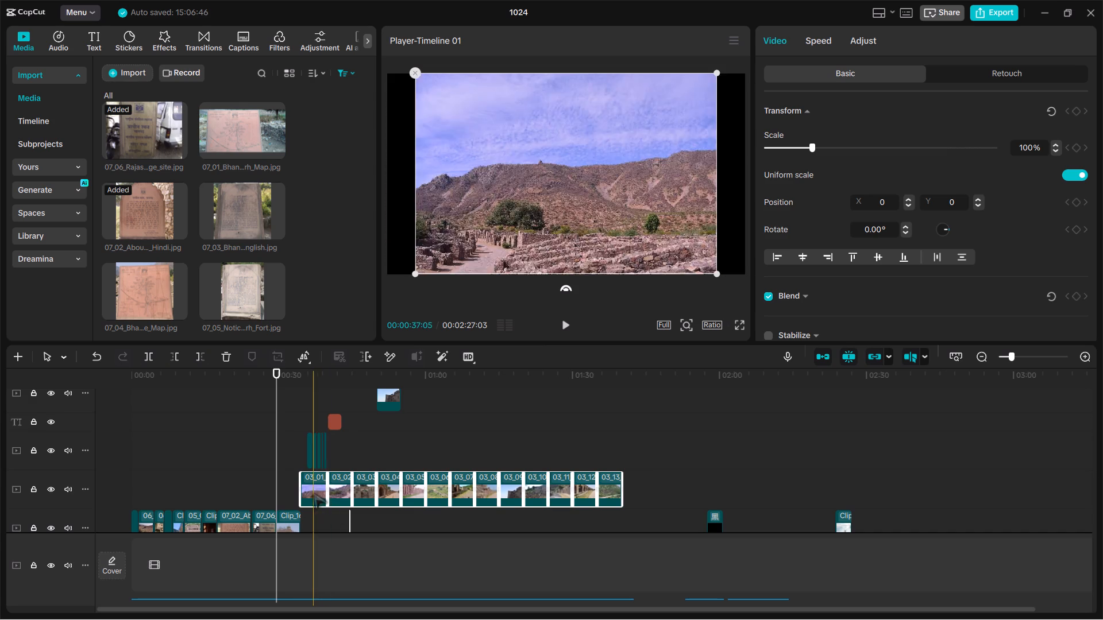
{"action": "left_click_drag", "start_coordinate": [311, 493], "coordinate": [311, 522]}
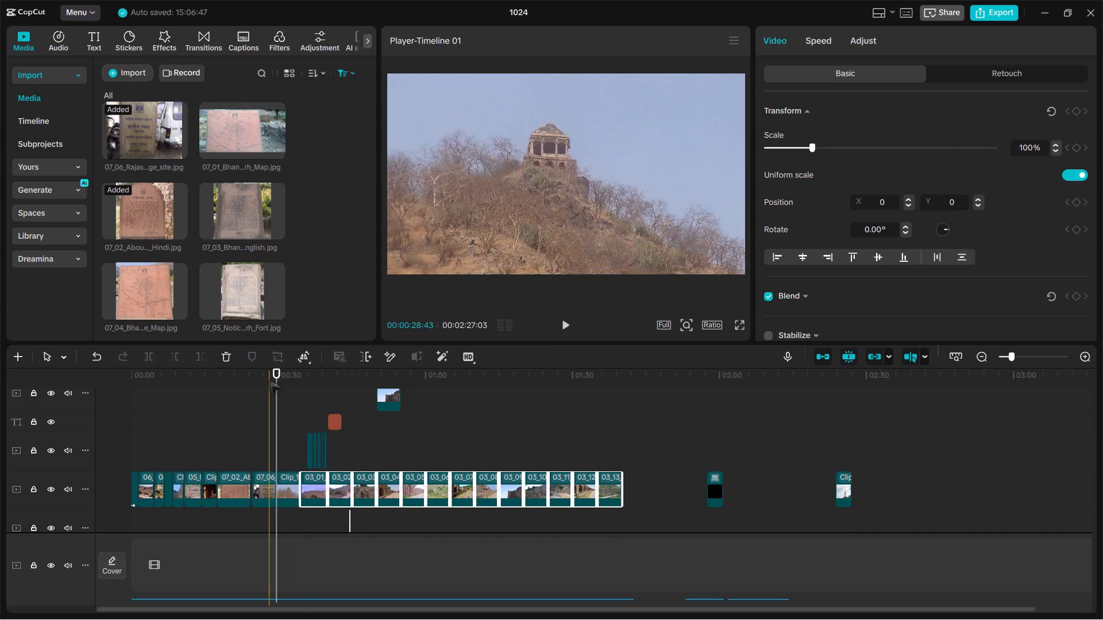
{"action": "key", "text": "space"}
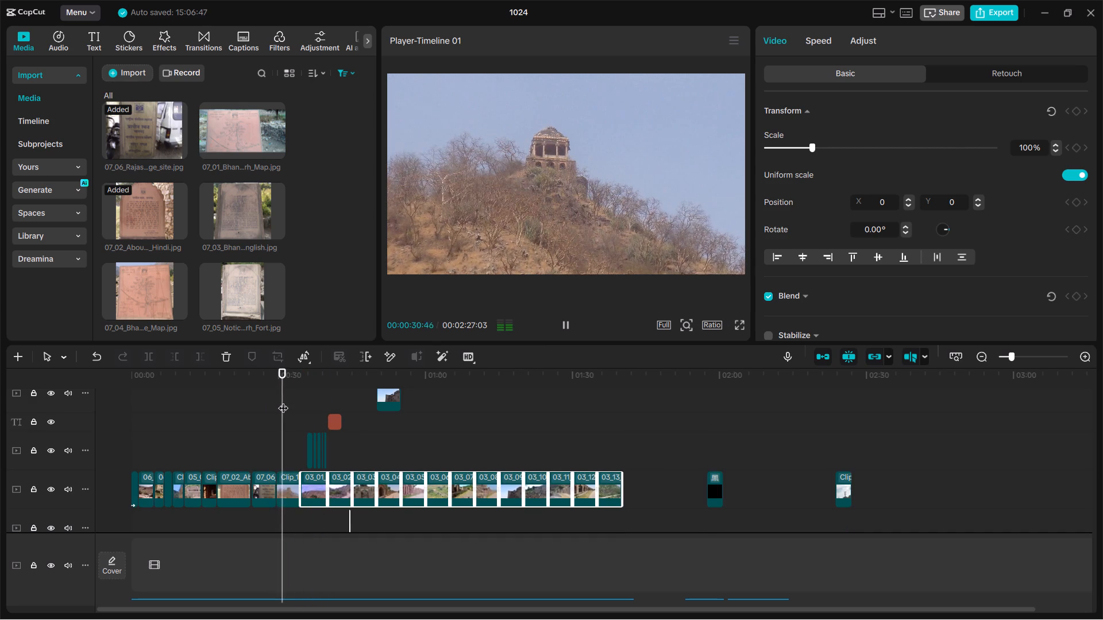
{"action": "left_click_drag", "start_coordinate": [291, 379], "coordinate": [236, 400]}
{"action": "key", "text": "space"}
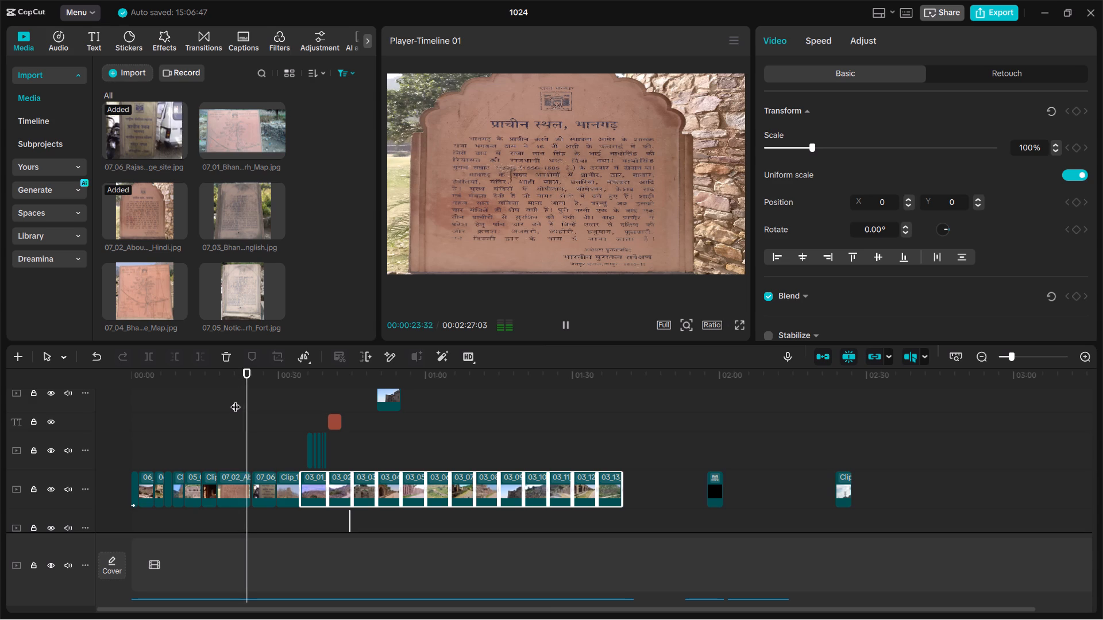
{"action": "key", "text": "space"}
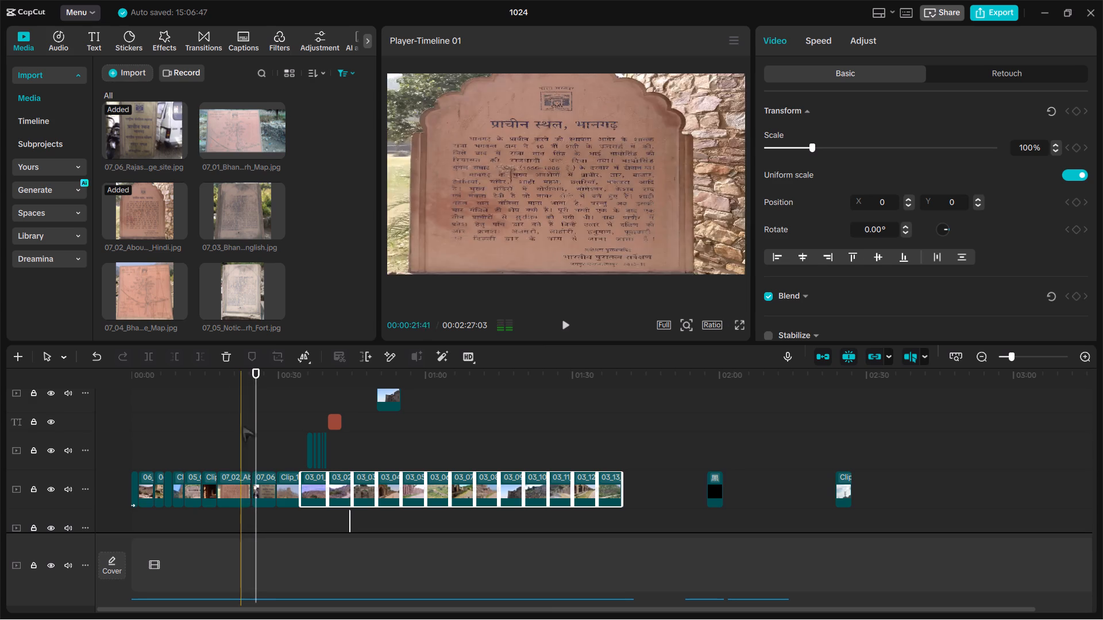
Select the 07_06 board image on the main track and set the playhead over it at about 25 s.
{"action": "left_click", "coordinate": [252, 486]}
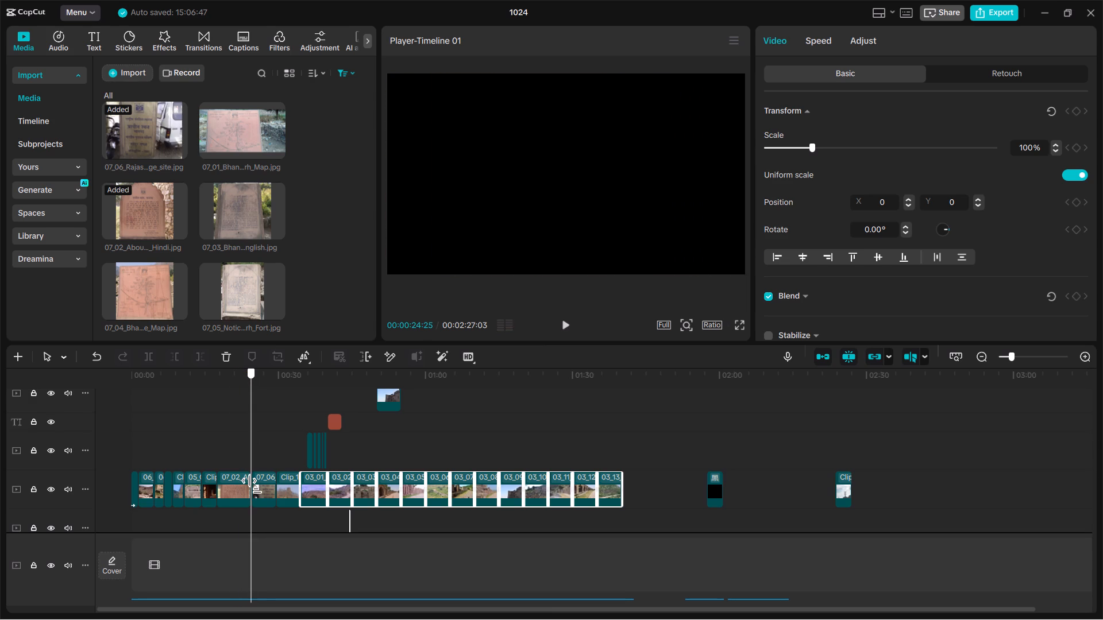
{"action": "left_click", "coordinate": [271, 486]}
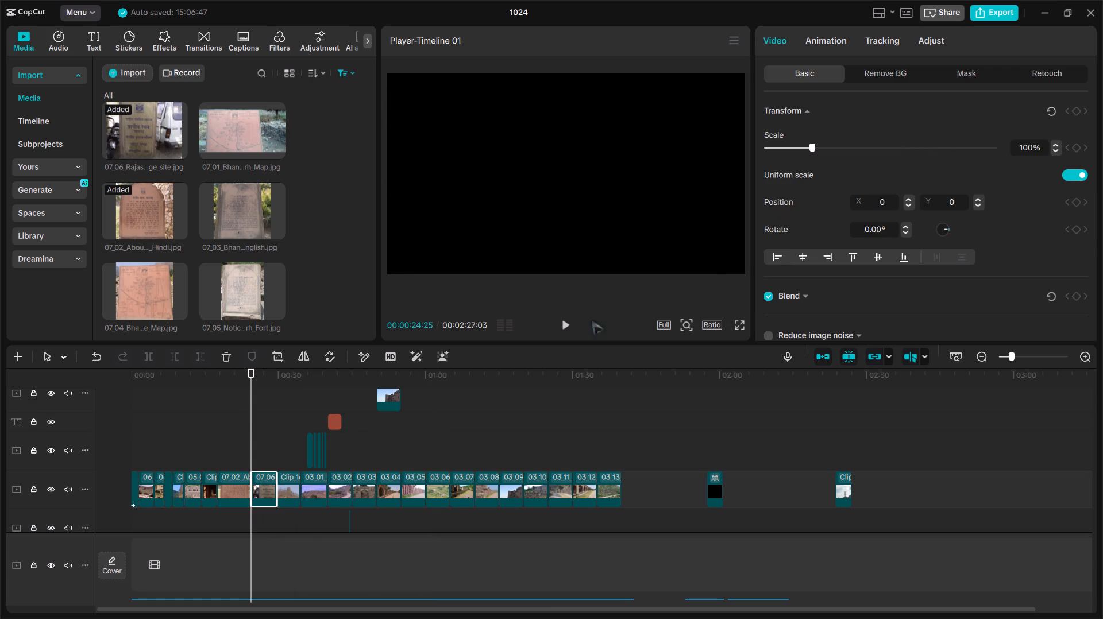
{"action": "left_click", "coordinate": [263, 498]}
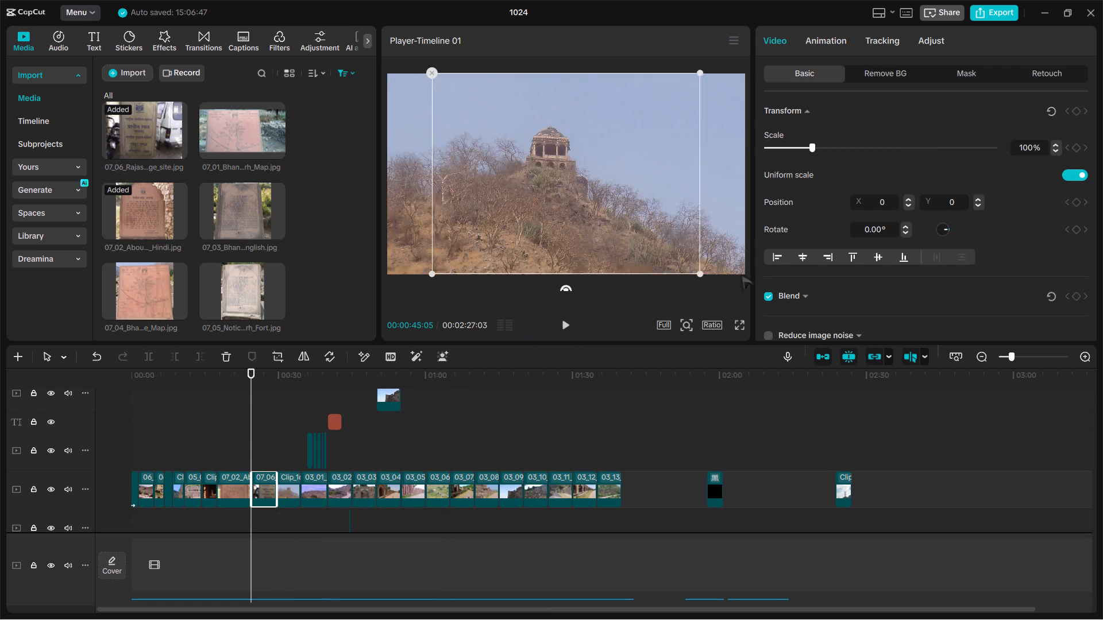
{"action": "left_click", "coordinate": [263, 487]}
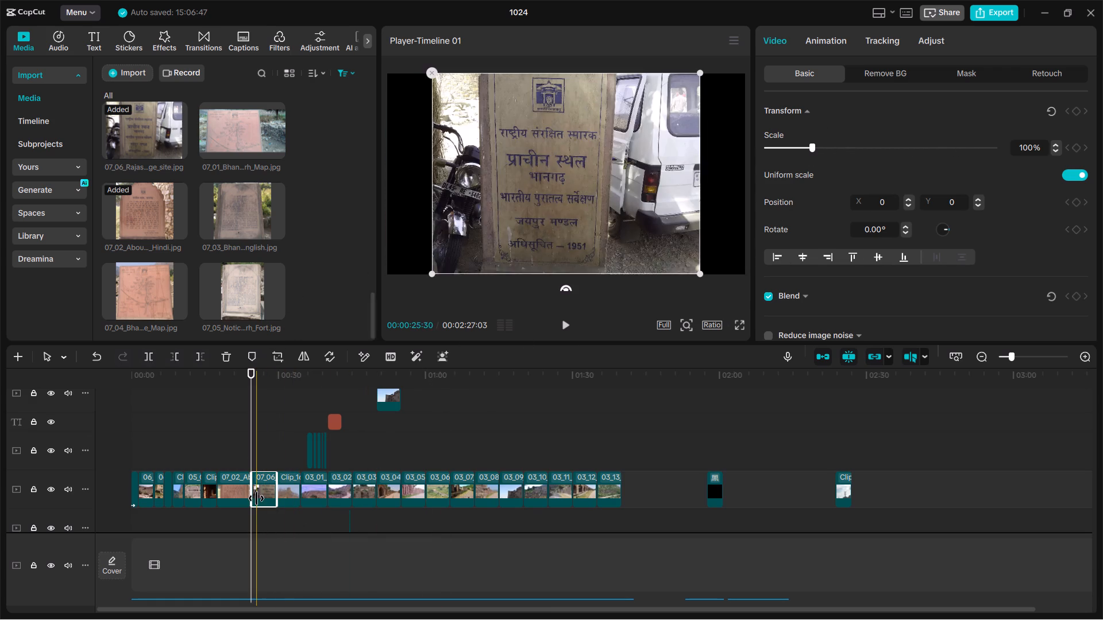
{"action": "left_click", "coordinate": [256, 496]}
{"action": "left_click_drag", "start_coordinate": [252, 365], "coordinate": [261, 377]}
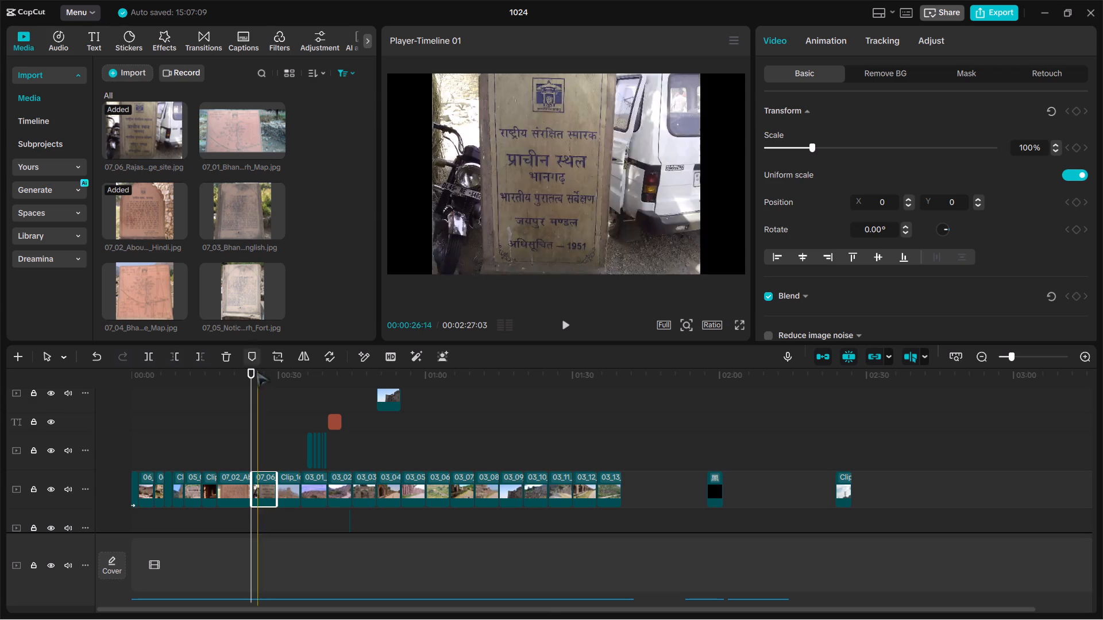
{"action": "left_click_drag", "start_coordinate": [253, 368], "coordinate": [258, 373]}
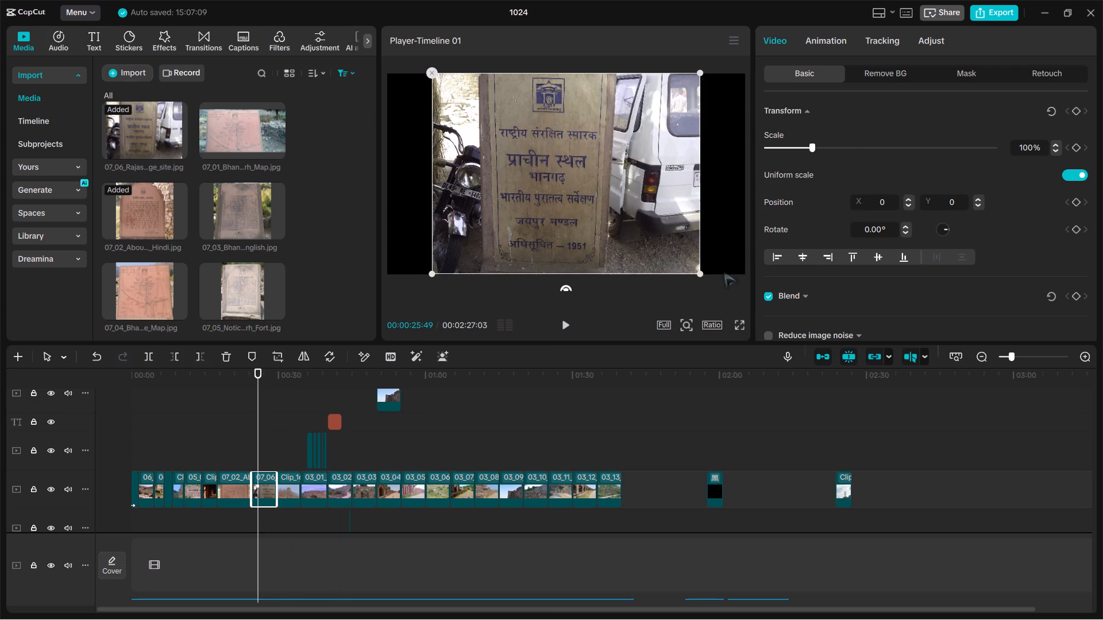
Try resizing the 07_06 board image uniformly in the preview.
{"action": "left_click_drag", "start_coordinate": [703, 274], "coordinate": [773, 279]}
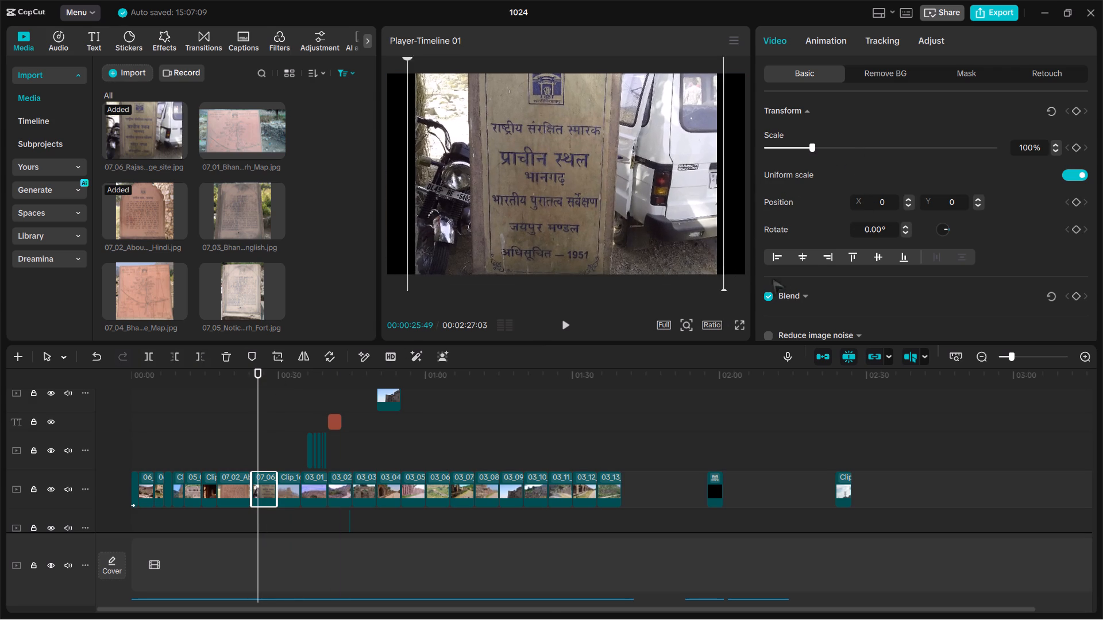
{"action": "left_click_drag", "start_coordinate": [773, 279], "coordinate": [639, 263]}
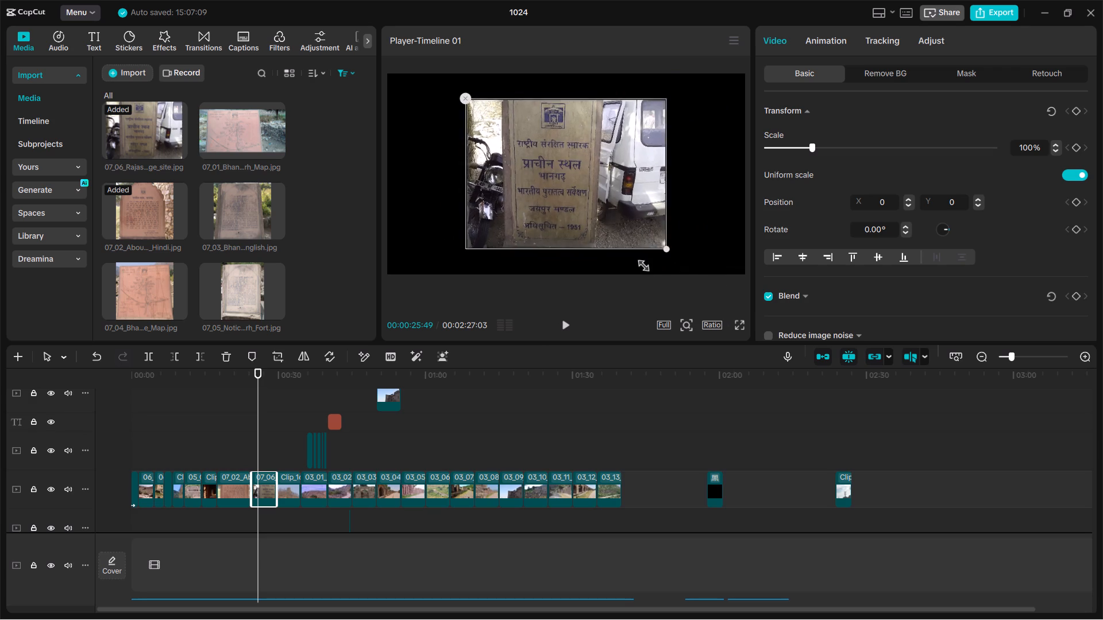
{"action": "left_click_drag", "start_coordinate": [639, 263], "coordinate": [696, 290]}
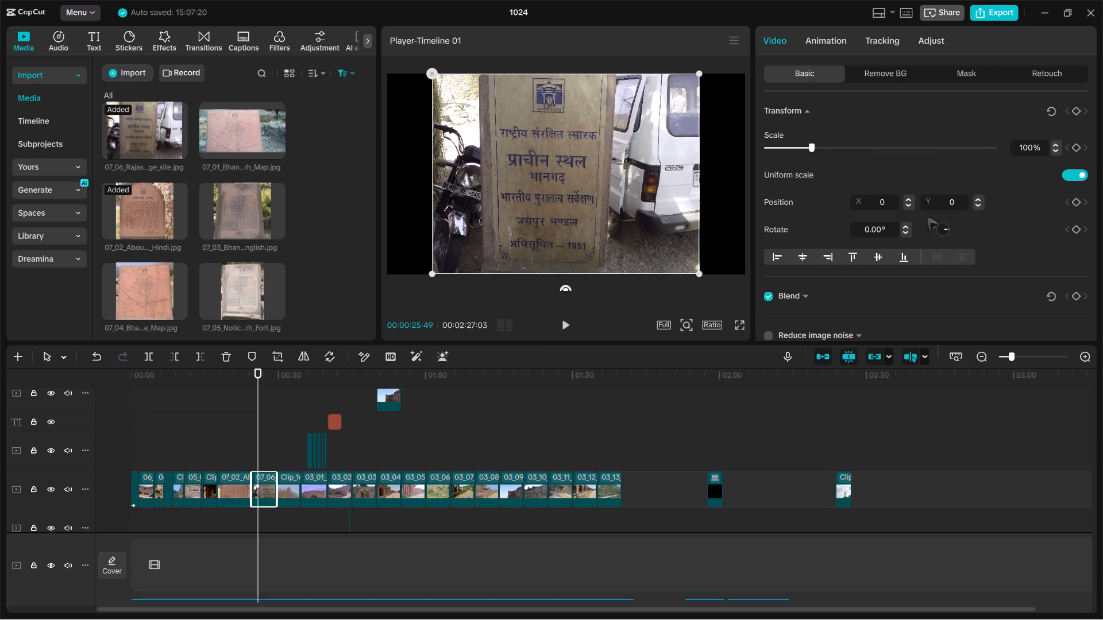
Turn off uniform scaling for the 07_06 board image and set its scale width to 146% and scale height to 96%.
{"action": "left_click", "coordinate": [1075, 179]}
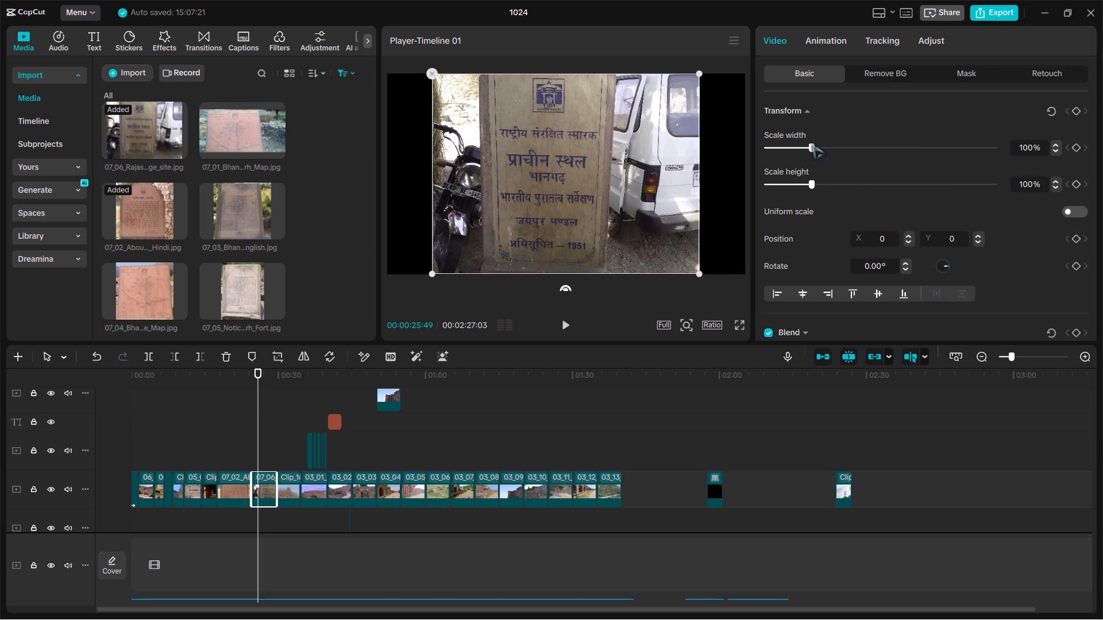
{"action": "left_click_drag", "start_coordinate": [812, 144], "coordinate": [834, 148]}
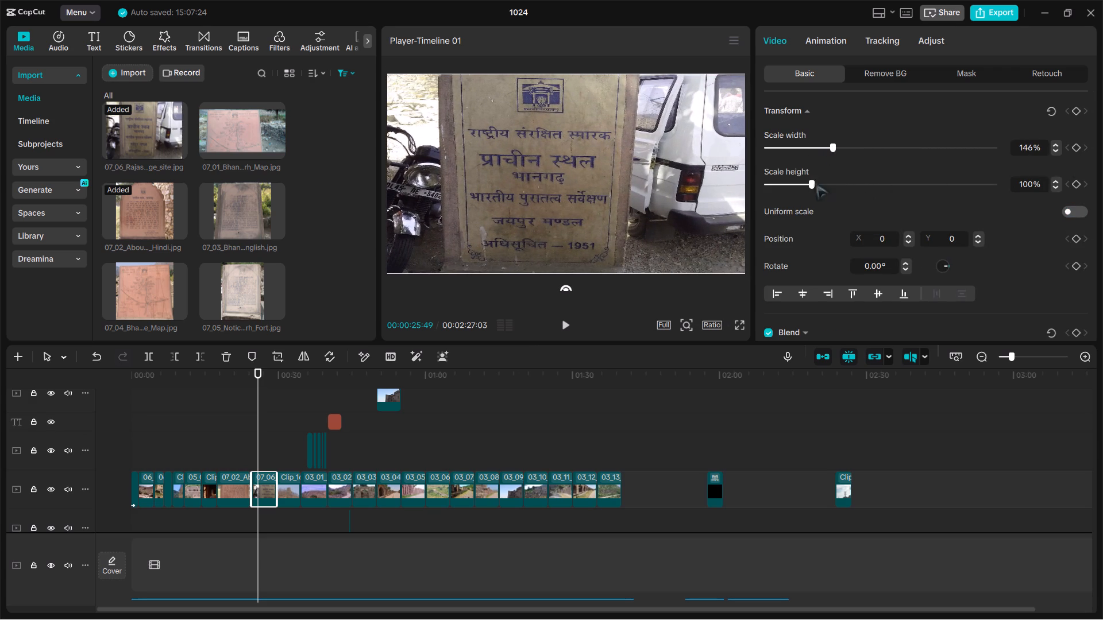
{"action": "left_click", "coordinate": [811, 184]}
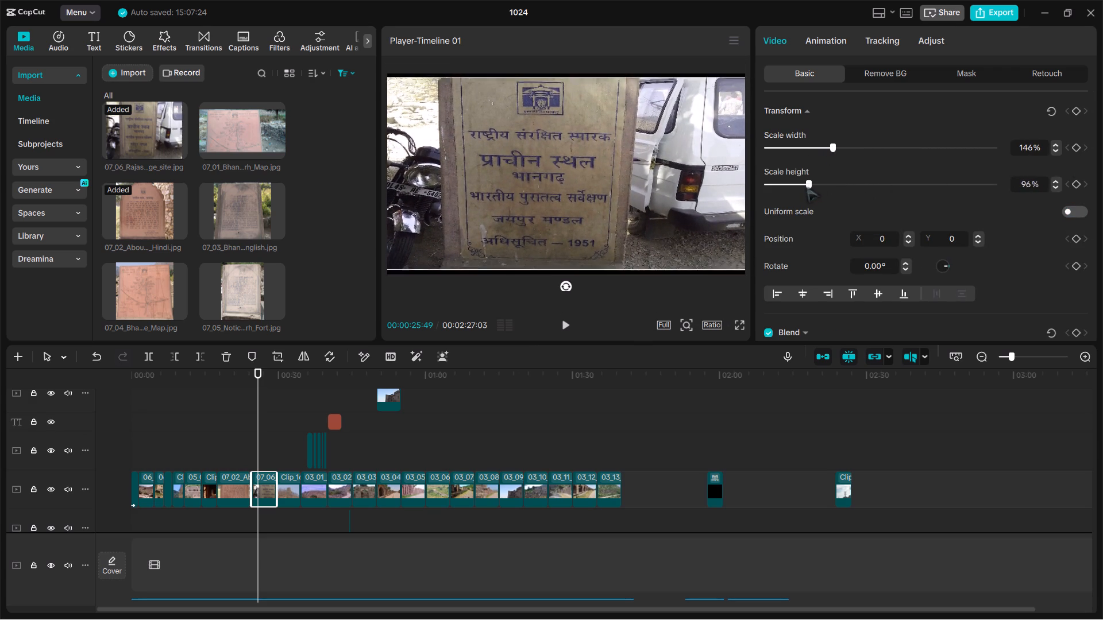